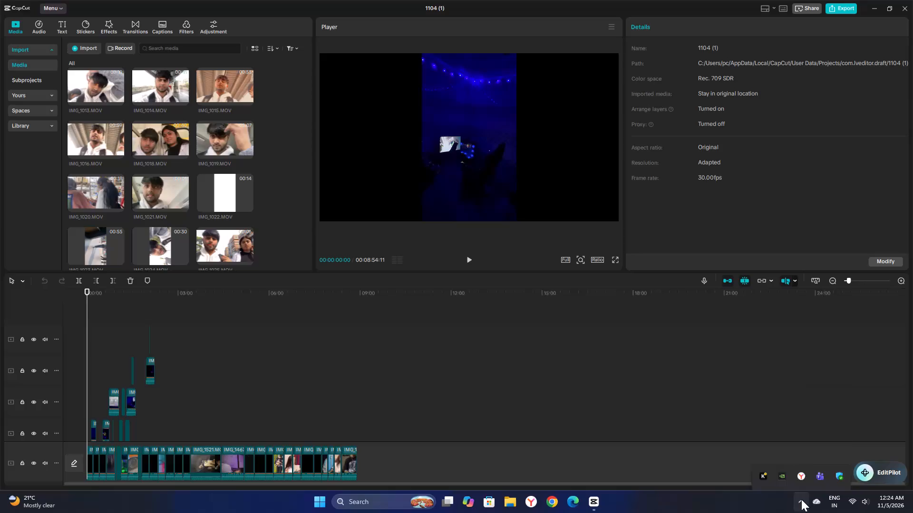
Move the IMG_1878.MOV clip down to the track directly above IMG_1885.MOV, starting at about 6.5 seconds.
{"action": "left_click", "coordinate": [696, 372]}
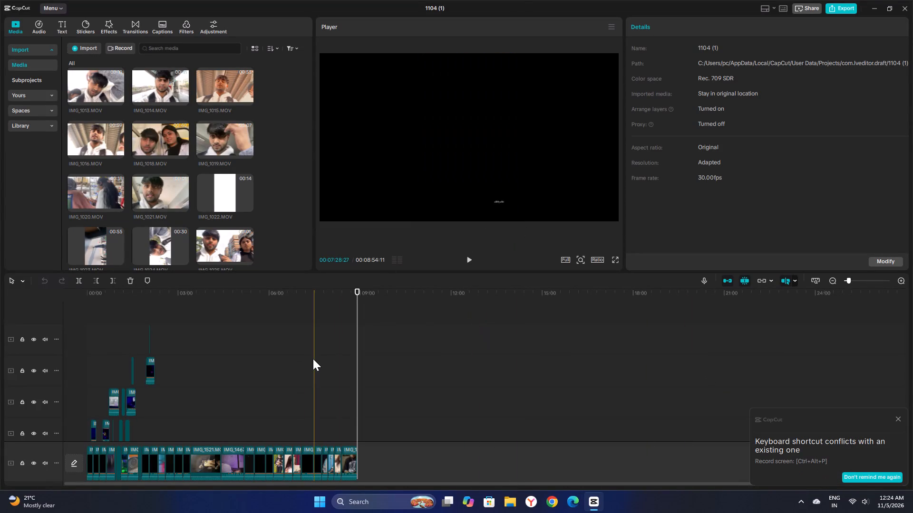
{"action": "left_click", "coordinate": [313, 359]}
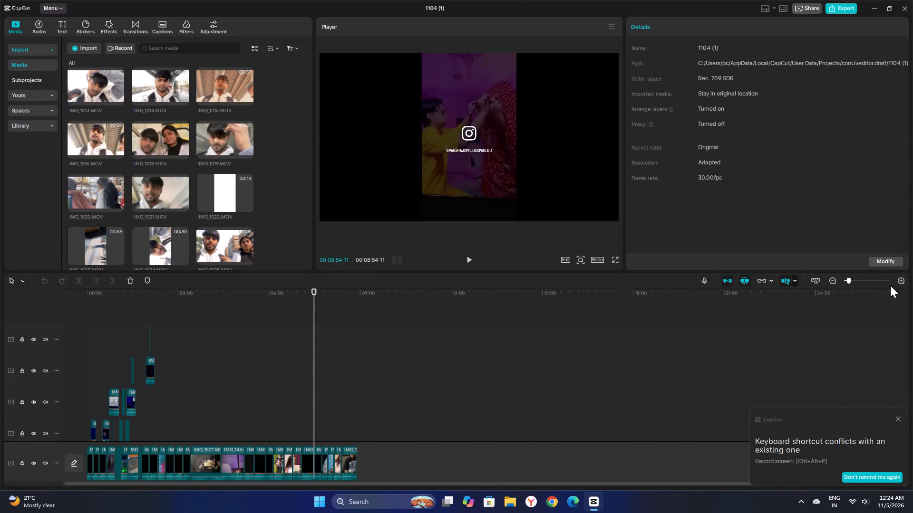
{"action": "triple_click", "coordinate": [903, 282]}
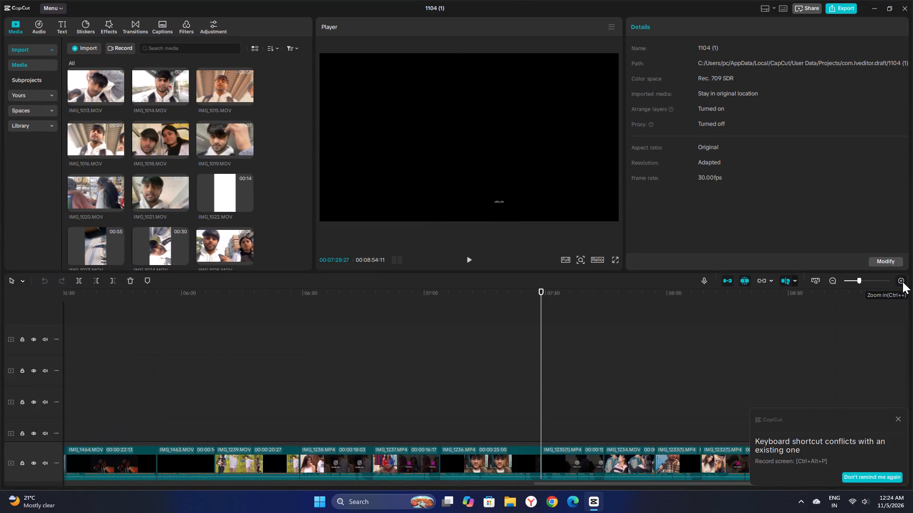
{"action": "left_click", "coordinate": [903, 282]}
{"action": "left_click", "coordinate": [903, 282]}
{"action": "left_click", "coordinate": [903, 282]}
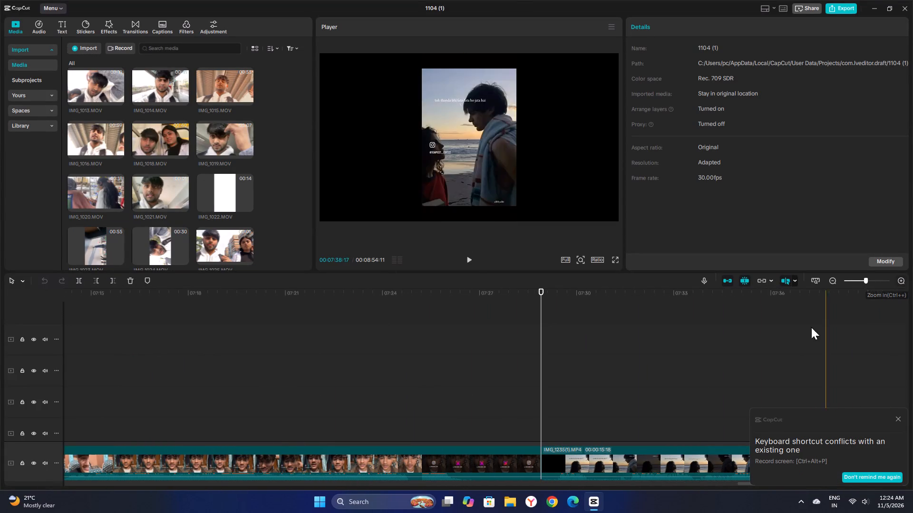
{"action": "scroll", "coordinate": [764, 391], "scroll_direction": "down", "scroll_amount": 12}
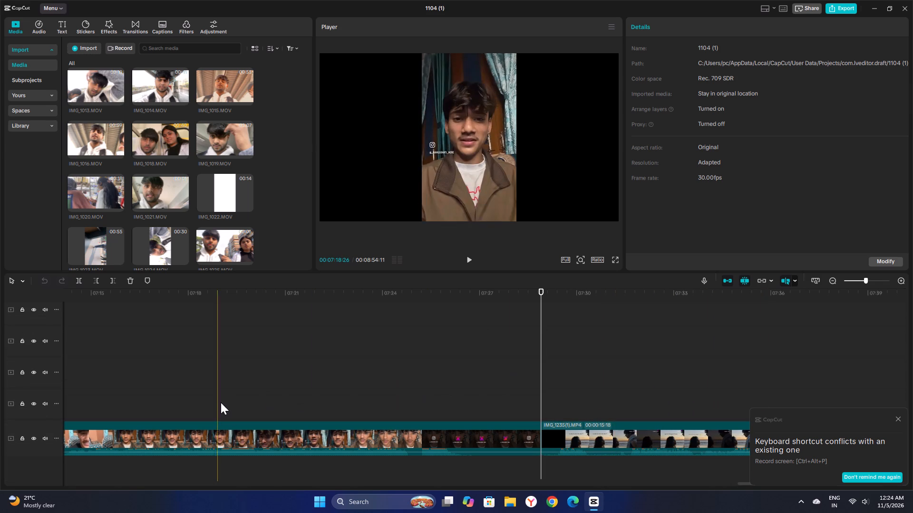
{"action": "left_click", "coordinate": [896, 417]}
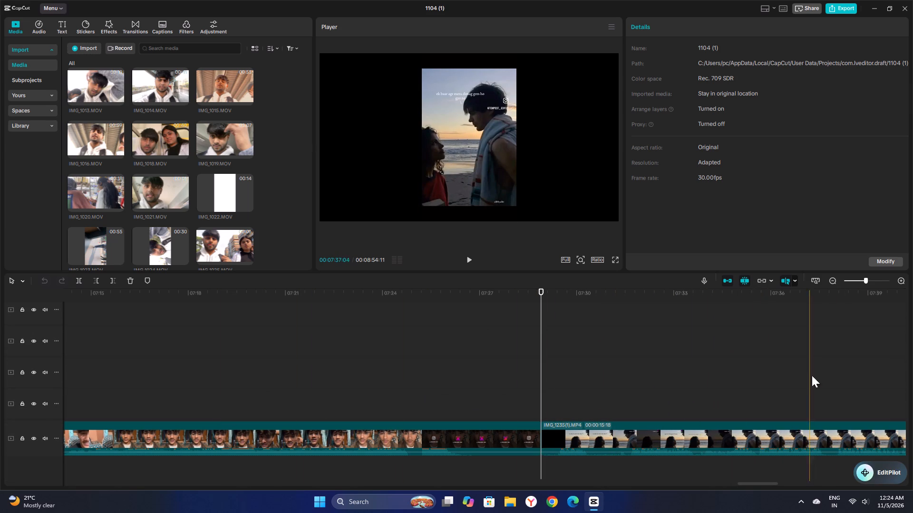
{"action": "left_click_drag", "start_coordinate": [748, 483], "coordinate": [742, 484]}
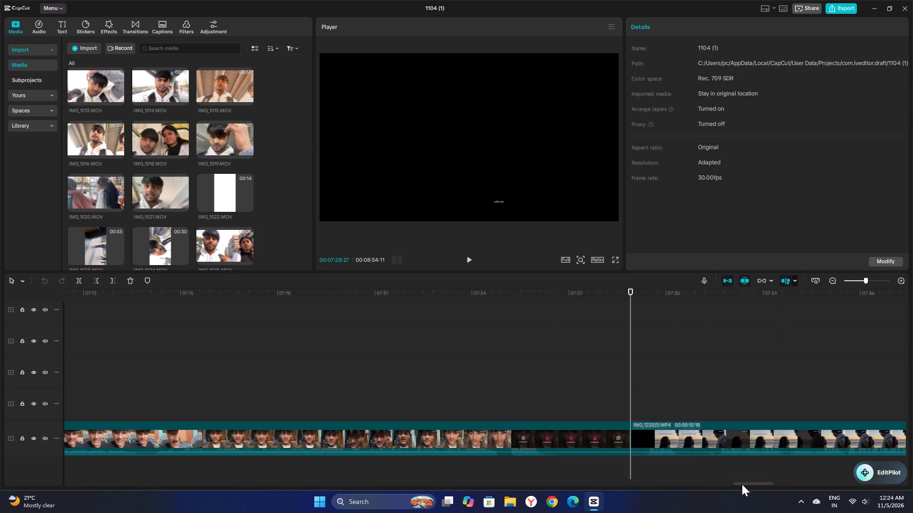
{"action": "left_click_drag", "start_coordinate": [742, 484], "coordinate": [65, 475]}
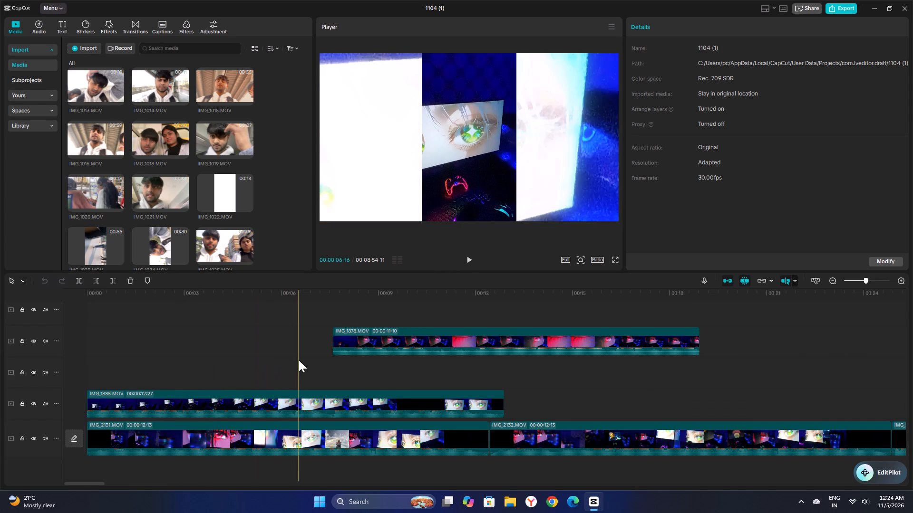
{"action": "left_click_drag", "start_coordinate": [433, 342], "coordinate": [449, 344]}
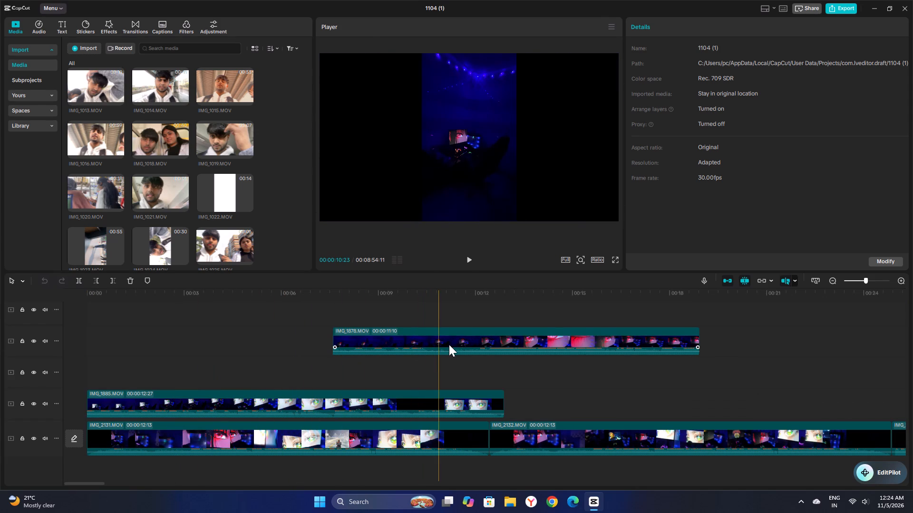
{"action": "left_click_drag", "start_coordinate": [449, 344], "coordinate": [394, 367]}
Examine the stacked overlay tracks at the start of the timeline and browse the imported media through to the last clips.
{"action": "scroll", "coordinate": [340, 389], "scroll_direction": "up", "scroll_amount": 3}
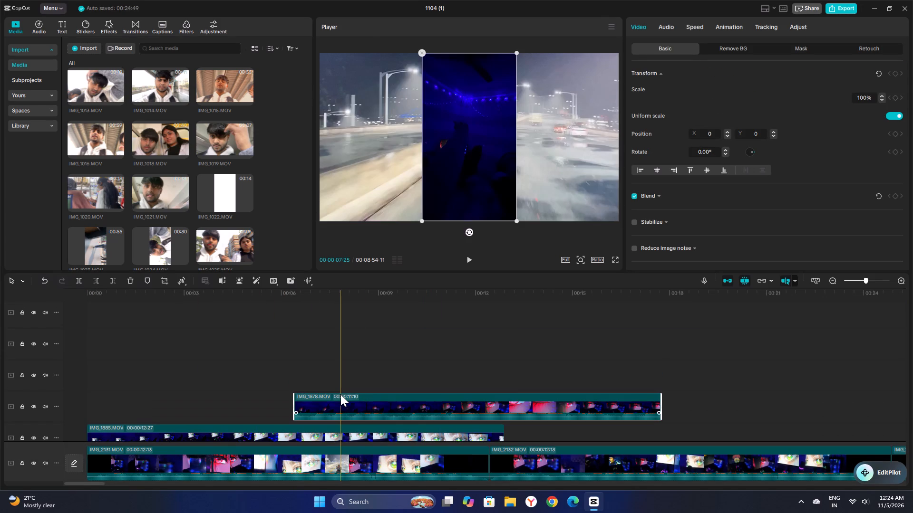
{"action": "scroll", "coordinate": [340, 394], "scroll_direction": "up", "scroll_amount": 5}
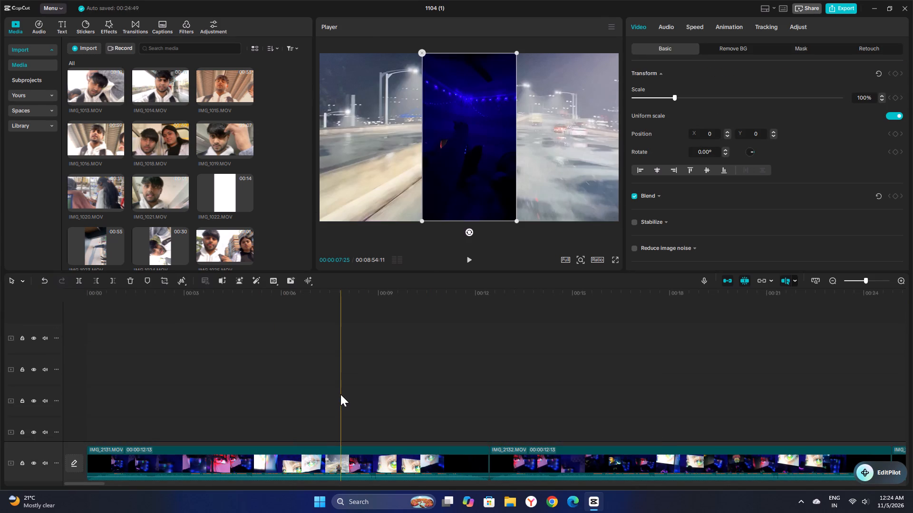
{"action": "scroll", "coordinate": [341, 398], "scroll_direction": "up", "scroll_amount": 6}
{"action": "scroll", "coordinate": [362, 399], "scroll_direction": "down", "scroll_amount": 1}
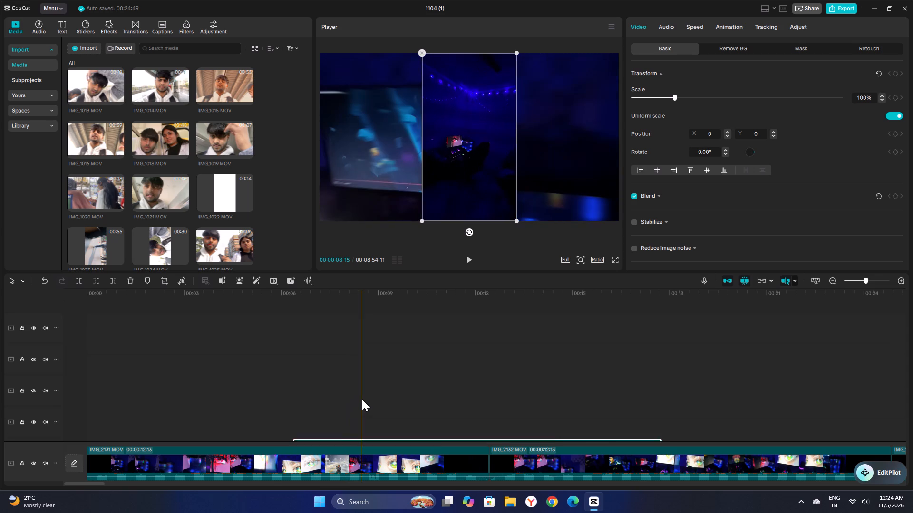
{"action": "scroll", "coordinate": [362, 399], "scroll_direction": "down", "scroll_amount": 3}
{"action": "scroll", "coordinate": [362, 399], "scroll_direction": "up", "scroll_amount": 4}
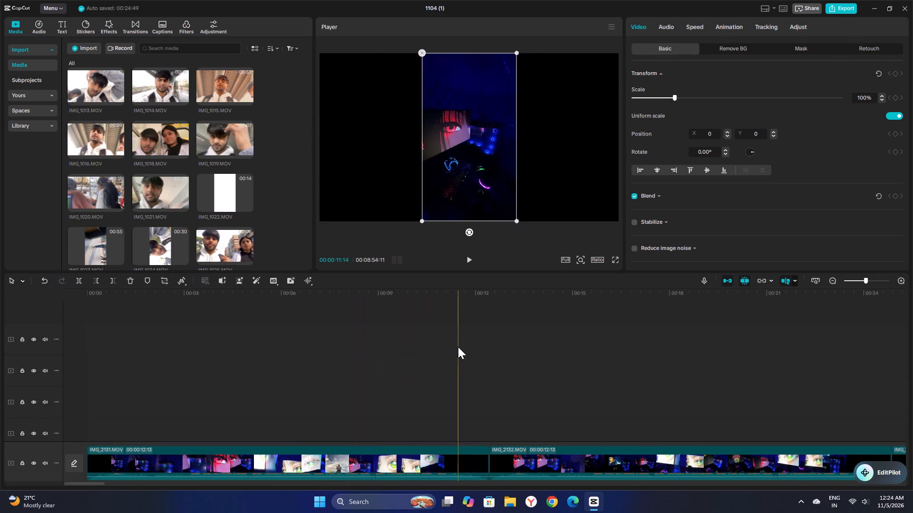
{"action": "scroll", "coordinate": [458, 348], "scroll_direction": "down", "scroll_amount": 7}
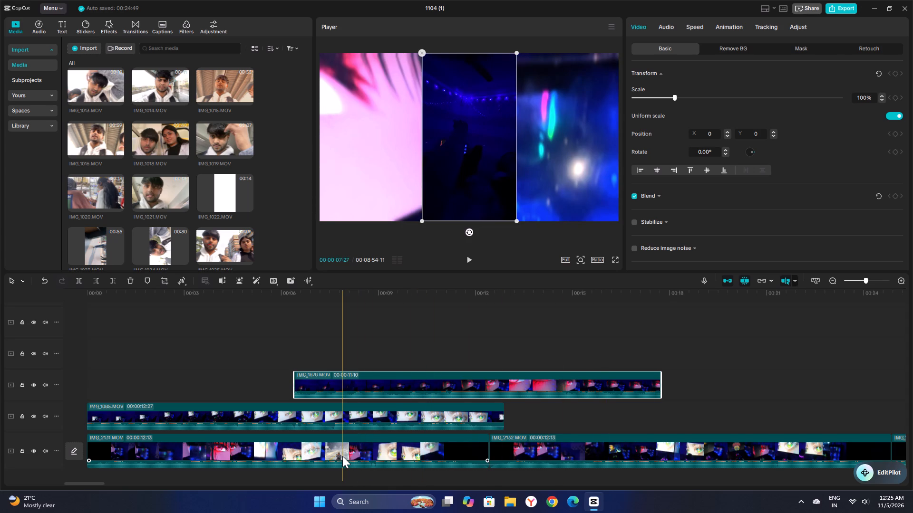
{"action": "scroll", "coordinate": [211, 173], "scroll_direction": "down", "scroll_amount": 12}
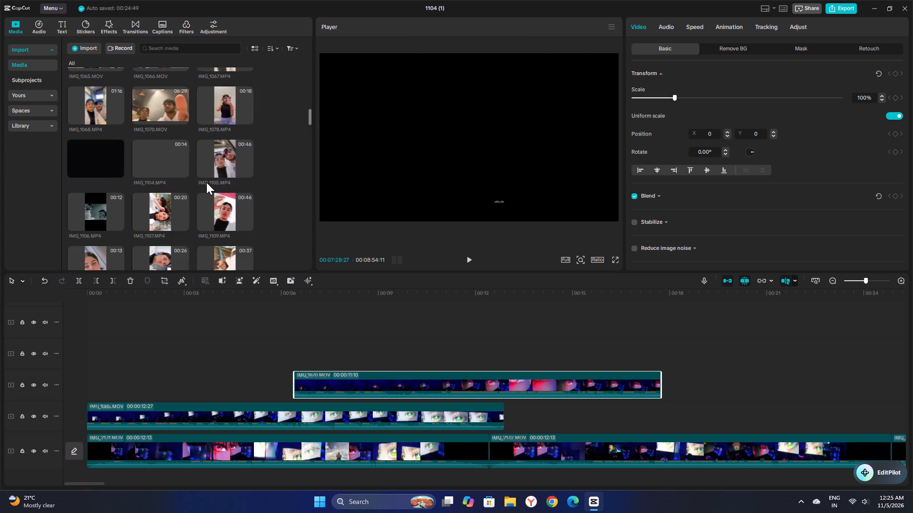
{"action": "scroll", "coordinate": [206, 182], "scroll_direction": "down", "scroll_amount": 20}
{"action": "scroll", "coordinate": [206, 182], "scroll_direction": "down", "scroll_amount": 14}
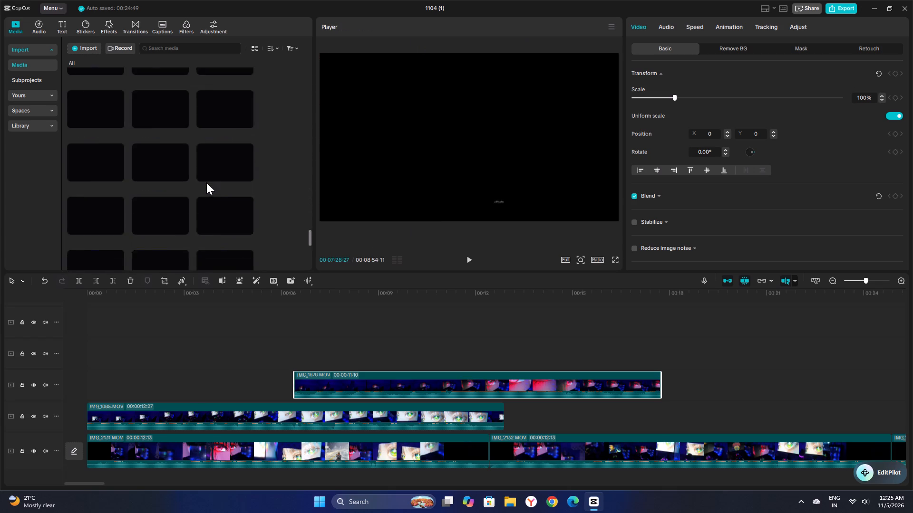
{"action": "scroll", "coordinate": [206, 182], "scroll_direction": "down", "scroll_amount": 20}
{"action": "scroll", "coordinate": [206, 182], "scroll_direction": "down", "scroll_amount": 17}
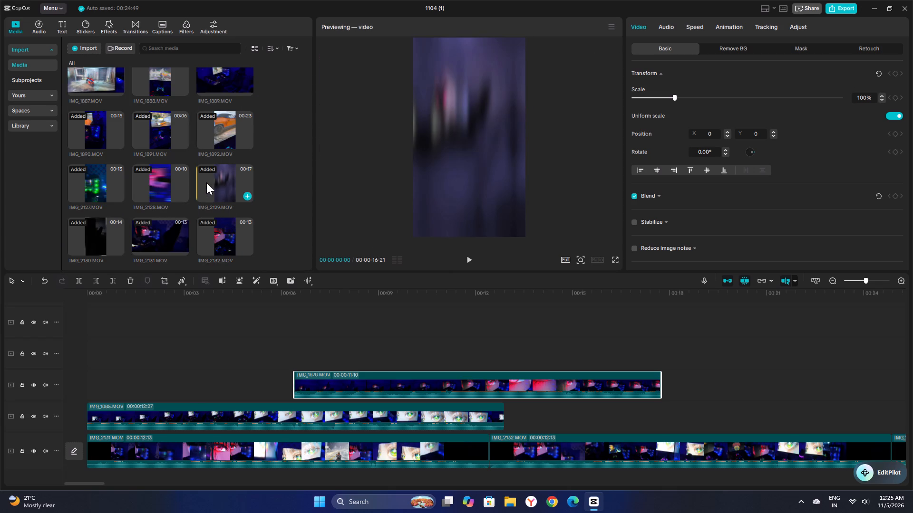
{"action": "scroll", "coordinate": [206, 188], "scroll_direction": "down", "scroll_amount": 8}
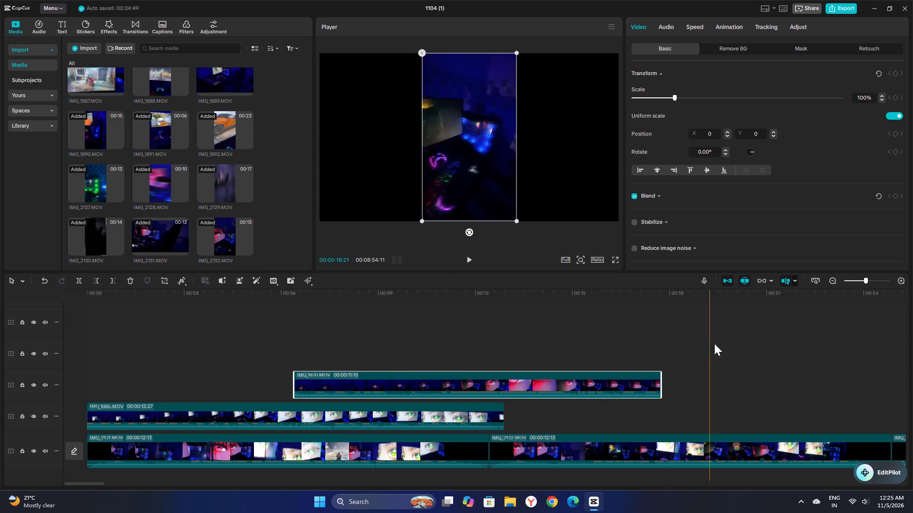
Turn off the timeline's preview axis.
{"action": "left_click", "coordinate": [787, 281]}
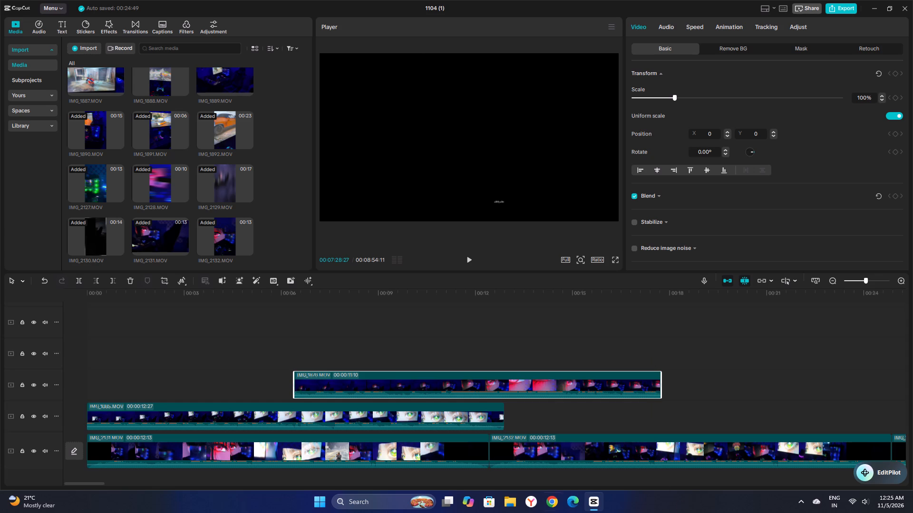
Raise IMG_1878.MOV to the fourth overlay track at about 7.5 seconds and IMG_1885.MOV to the second at about 0.7 seconds.
{"action": "left_click", "coordinate": [398, 346]}
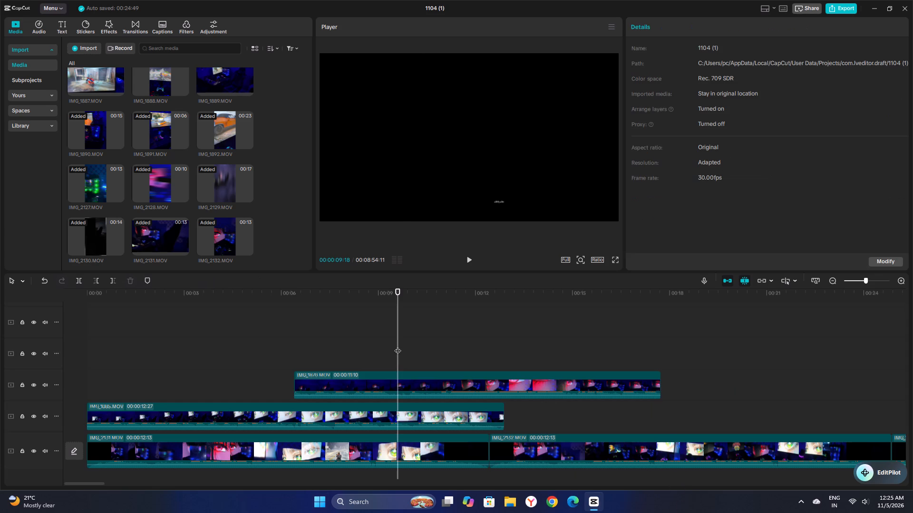
{"action": "left_click", "coordinate": [131, 414]}
{"action": "left_click_drag", "start_coordinate": [412, 375], "coordinate": [447, 334]}
{"action": "left_click_drag", "start_coordinate": [389, 417], "coordinate": [410, 379]}
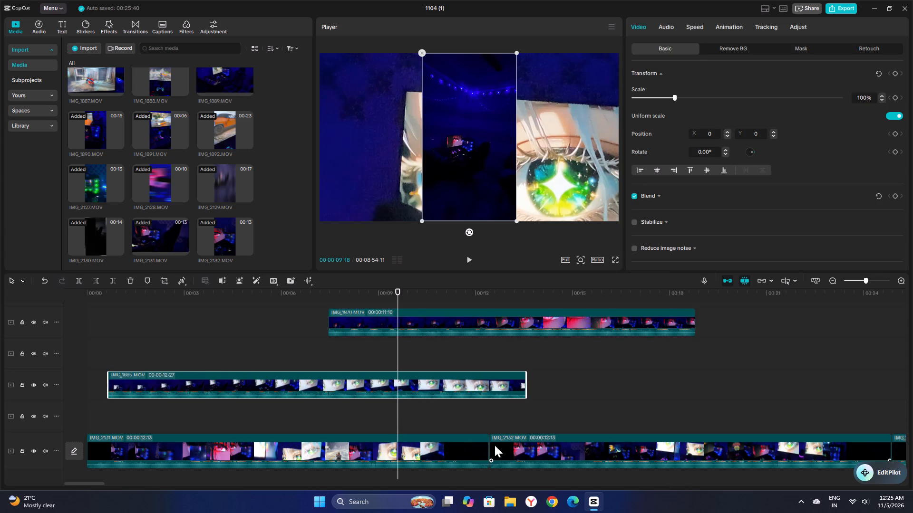
Review the middle of the timeline around IMG_1592.MP4 and briefly play it from 00:02:41:29.
{"action": "left_click", "coordinate": [515, 449]}
{"action": "scroll", "coordinate": [410, 390], "scroll_direction": "up", "scroll_amount": 3}
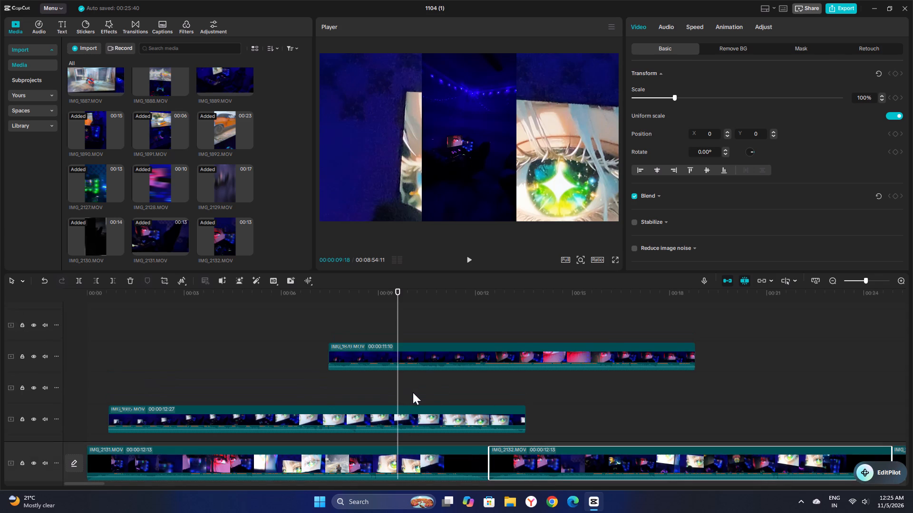
{"action": "scroll", "coordinate": [437, 388], "scroll_direction": "down", "scroll_amount": 2}
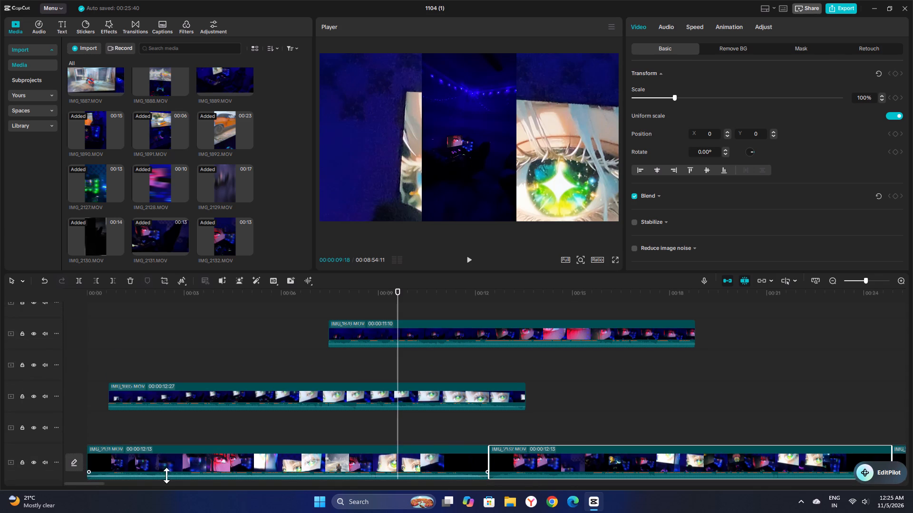
{"action": "left_click_drag", "start_coordinate": [78, 484], "coordinate": [315, 481]}
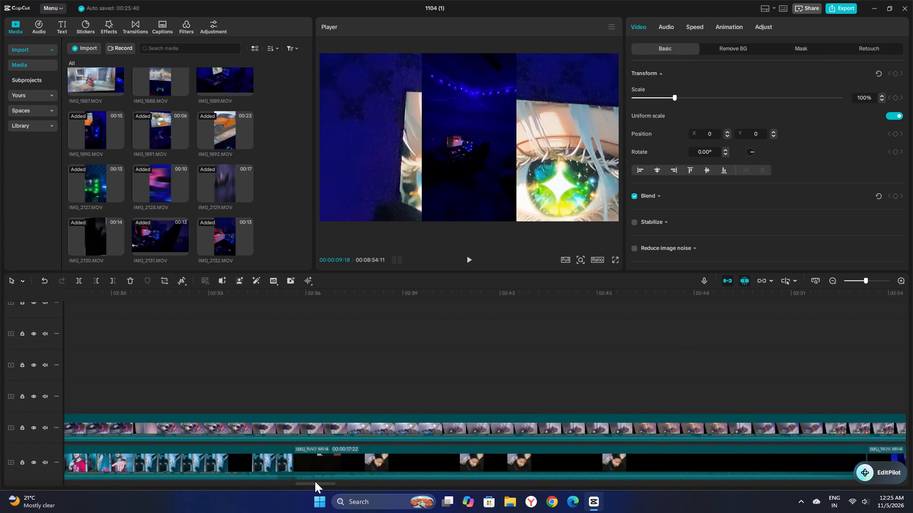
{"action": "left_click_drag", "start_coordinate": [315, 481], "coordinate": [318, 481]}
{"action": "left_click", "coordinate": [310, 399]}
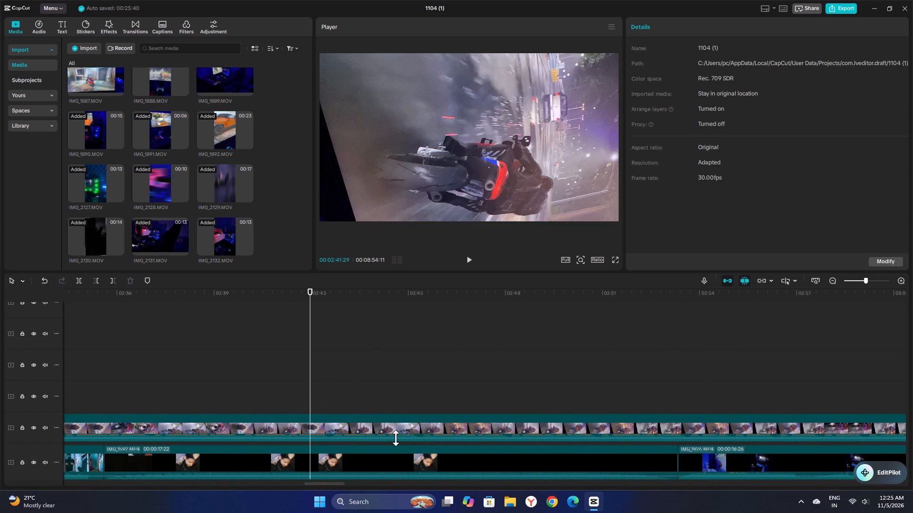
{"action": "left_click", "coordinate": [398, 461]}
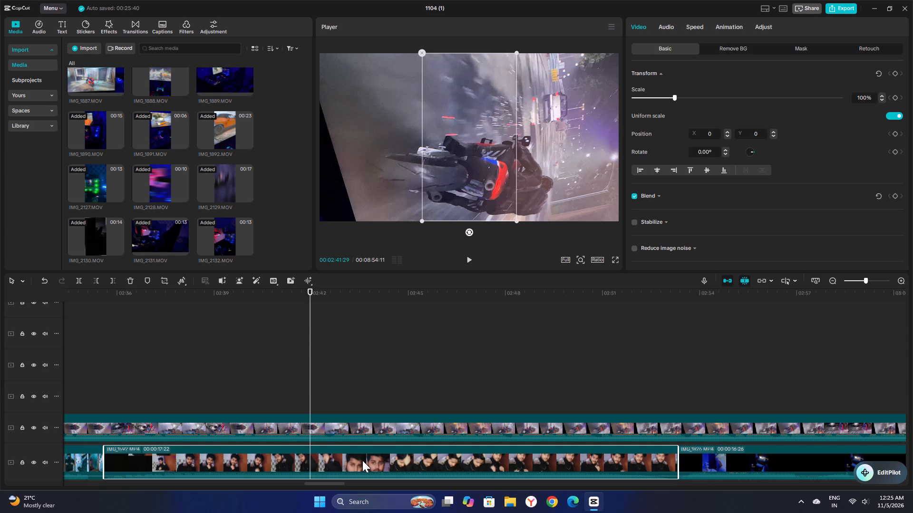
{"action": "key", "text": "space"}
{"action": "key", "text": "space"}
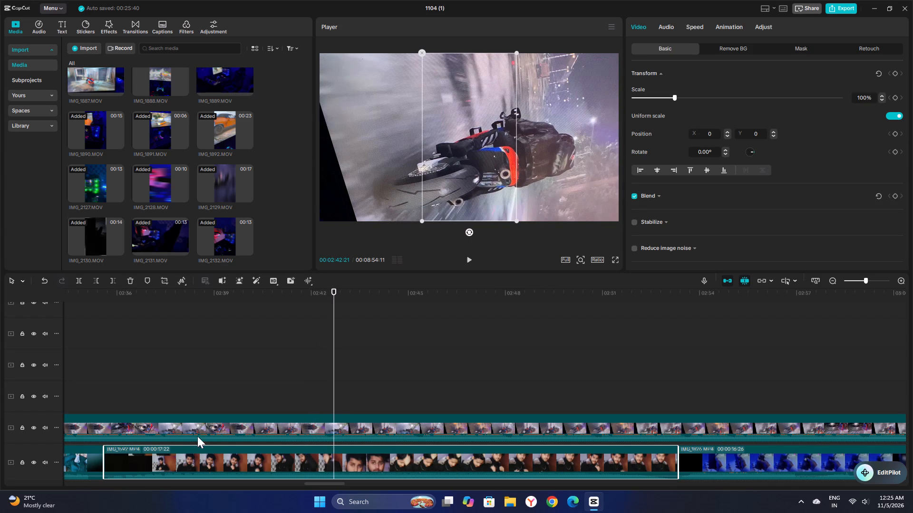
Examine how the overlay clips overlap across roughly the first two minutes of the timeline.
{"action": "scroll", "coordinate": [138, 405], "scroll_direction": "down", "scroll_amount": 4}
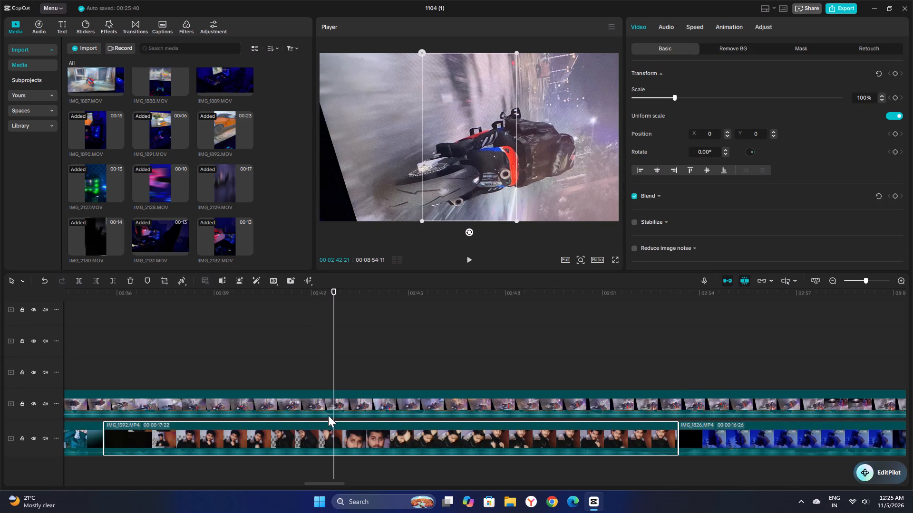
{"action": "scroll", "coordinate": [338, 418], "scroll_direction": "down", "scroll_amount": 4}
{"action": "left_click_drag", "start_coordinate": [315, 483], "coordinate": [166, 477]}
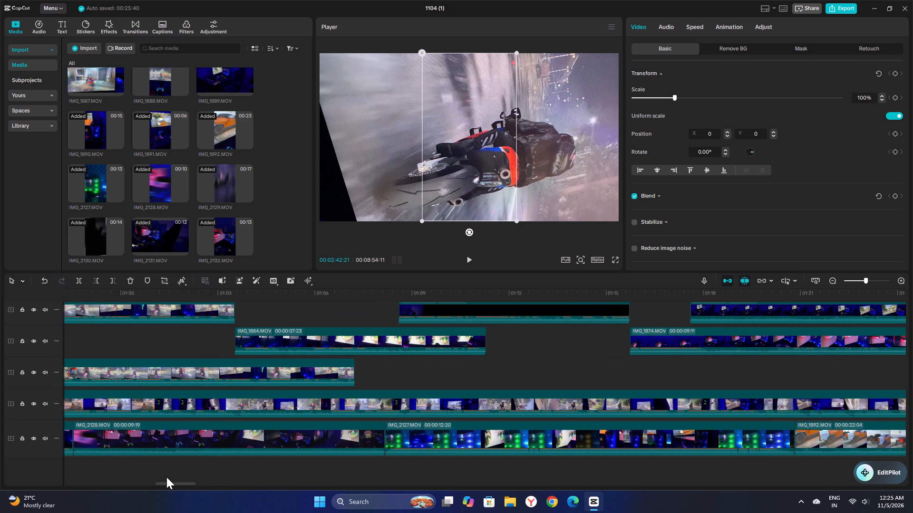
{"action": "left_click_drag", "start_coordinate": [166, 477], "coordinate": [133, 478]}
{"action": "scroll", "coordinate": [315, 438], "scroll_direction": "down", "scroll_amount": 8, "text": "ctrl"}
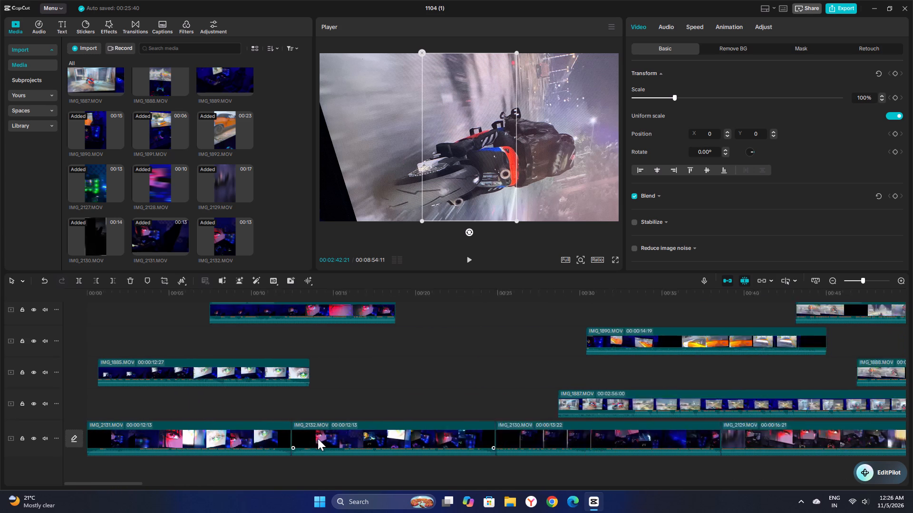
{"action": "scroll", "coordinate": [318, 438], "scroll_direction": "down", "scroll_amount": 5, "text": "ctrl"}
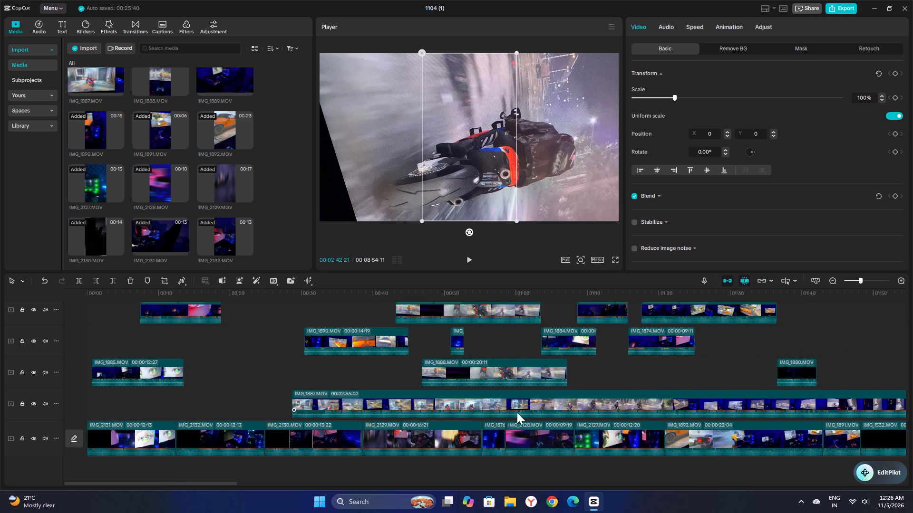
{"action": "left_click", "coordinate": [443, 371]}
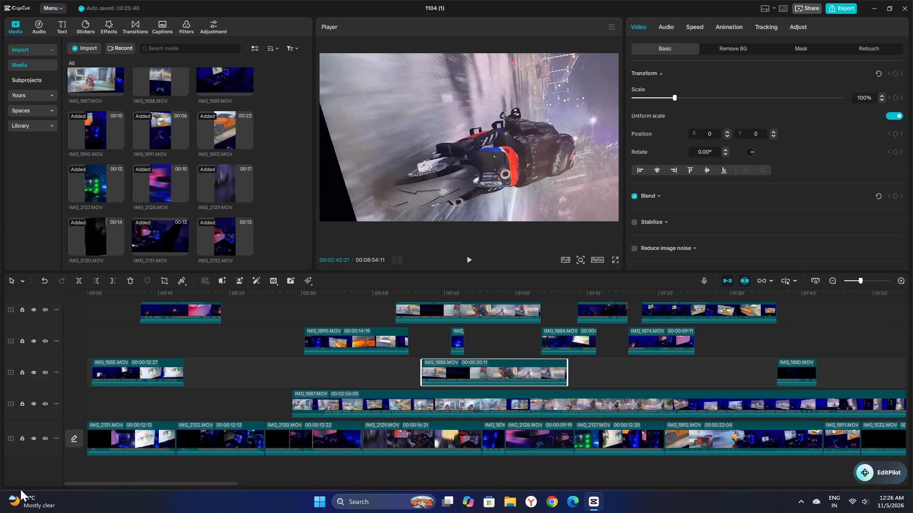
Move IMG_1887.MOV from the first overlay track up to the third overlay track.
{"action": "left_click_drag", "start_coordinate": [169, 484], "coordinate": [253, 486]}
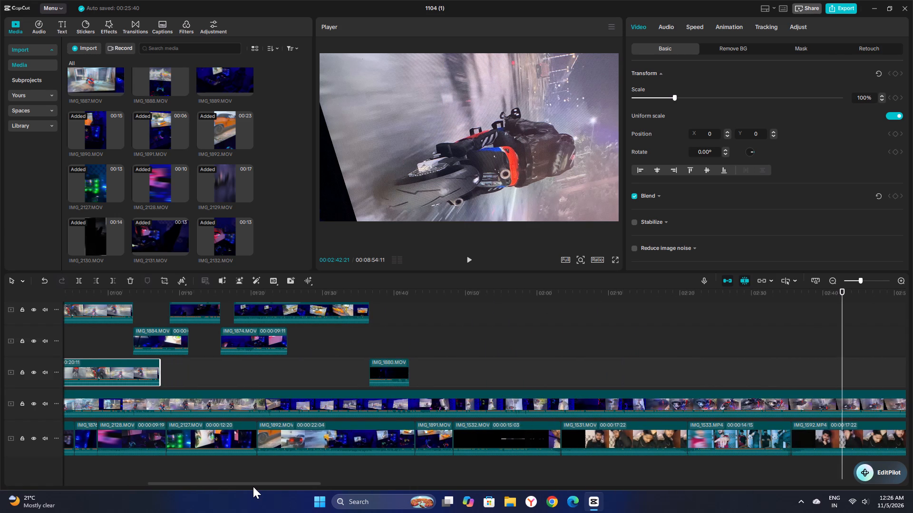
{"action": "left_click_drag", "start_coordinate": [253, 486], "coordinate": [269, 486]}
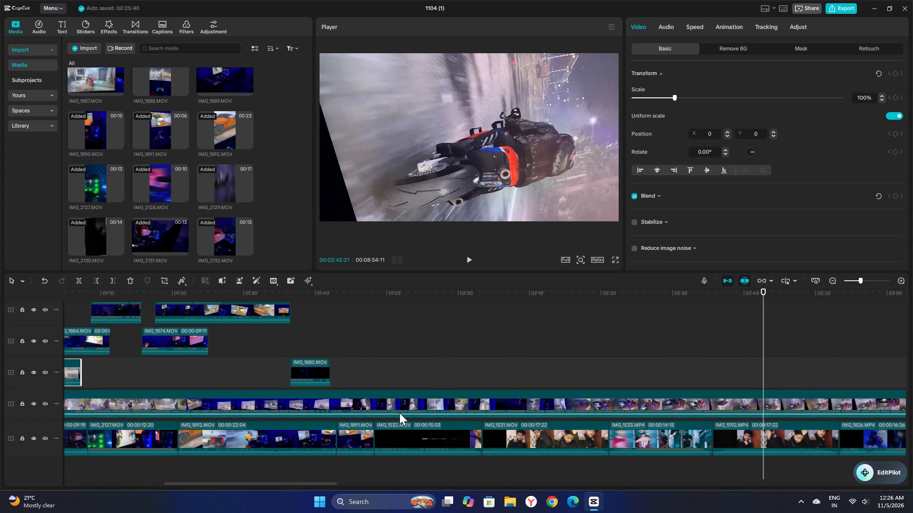
{"action": "left_click", "coordinate": [519, 402]}
{"action": "left_click_drag", "start_coordinate": [519, 402], "coordinate": [460, 353]}
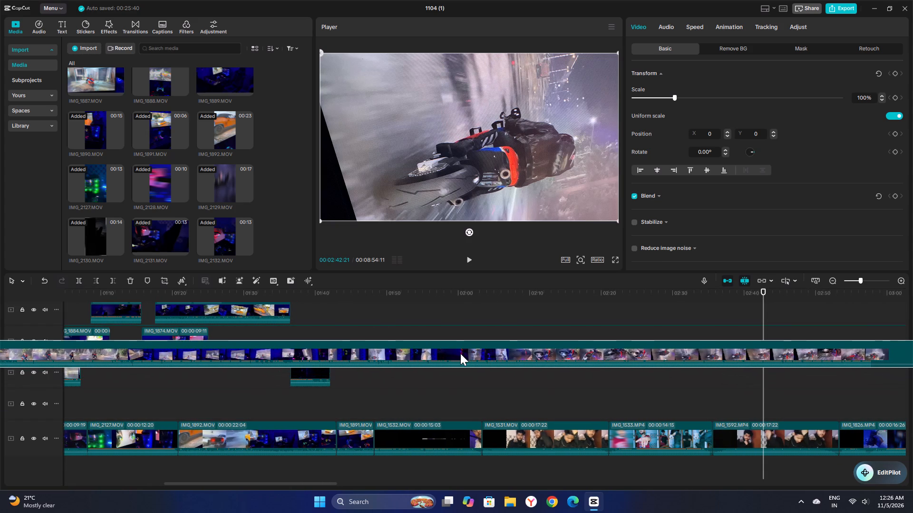
{"action": "left_click_drag", "start_coordinate": [460, 353], "coordinate": [460, 354]}
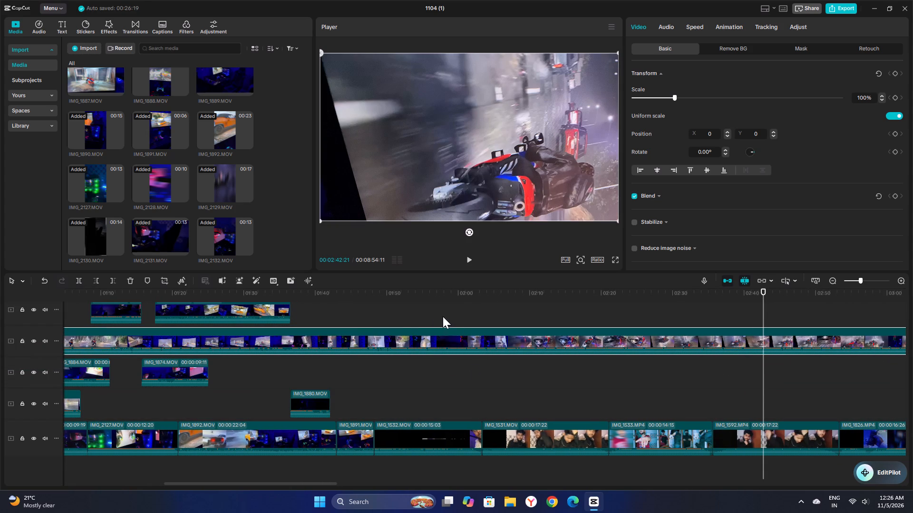
Split the main-track clip IMG_1891.MOV at 00:01:45:12.
{"action": "left_click", "coordinate": [404, 310]}
{"action": "left_click", "coordinate": [373, 312]}
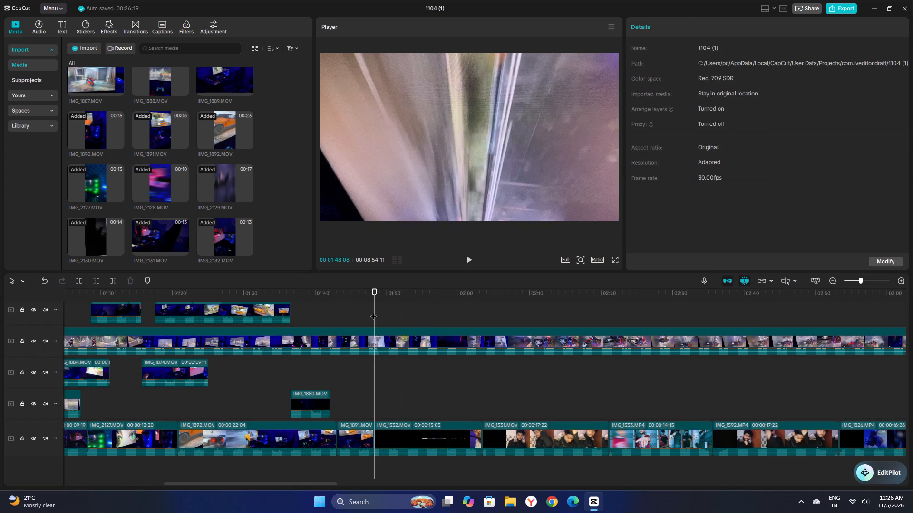
{"action": "left_click", "coordinate": [354, 310]}
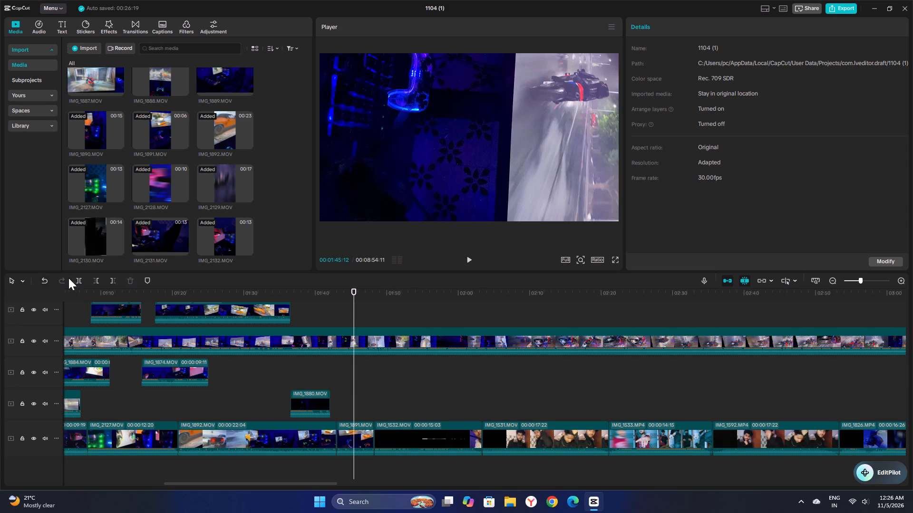
{"action": "left_click", "coordinate": [79, 280]}
Split IMG_1887.MOV at 00:01:45:12 and delete the part after the cut.
{"action": "left_click", "coordinate": [455, 334]}
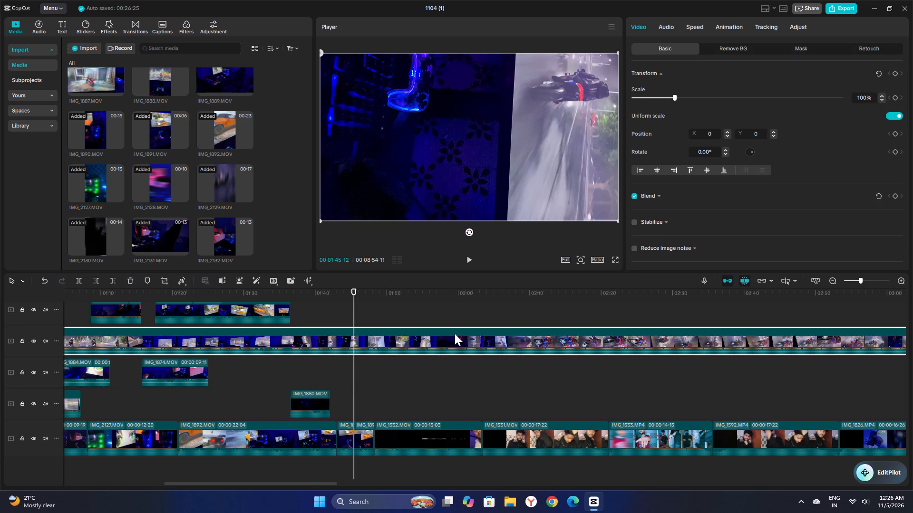
{"action": "left_click", "coordinate": [455, 333]}
{"action": "left_click", "coordinate": [77, 281]}
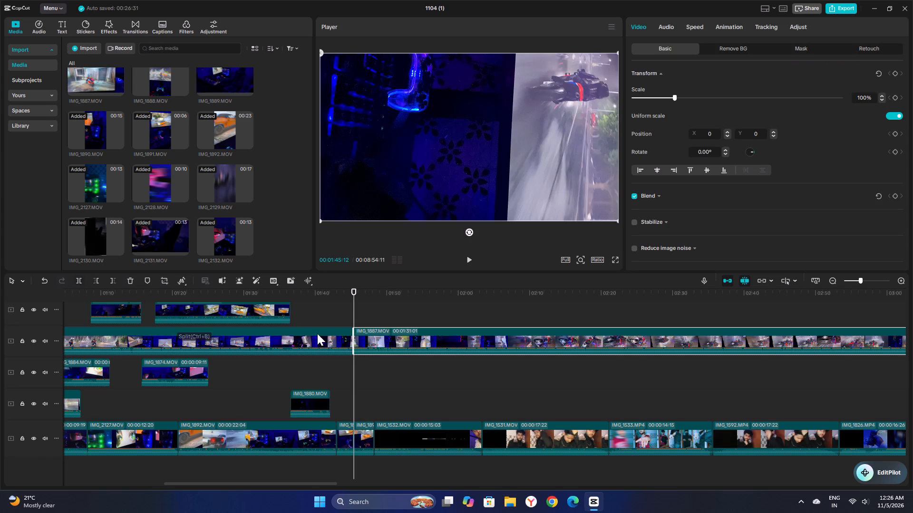
{"action": "left_click", "coordinate": [457, 343]}
{"action": "key", "text": "Delete"}
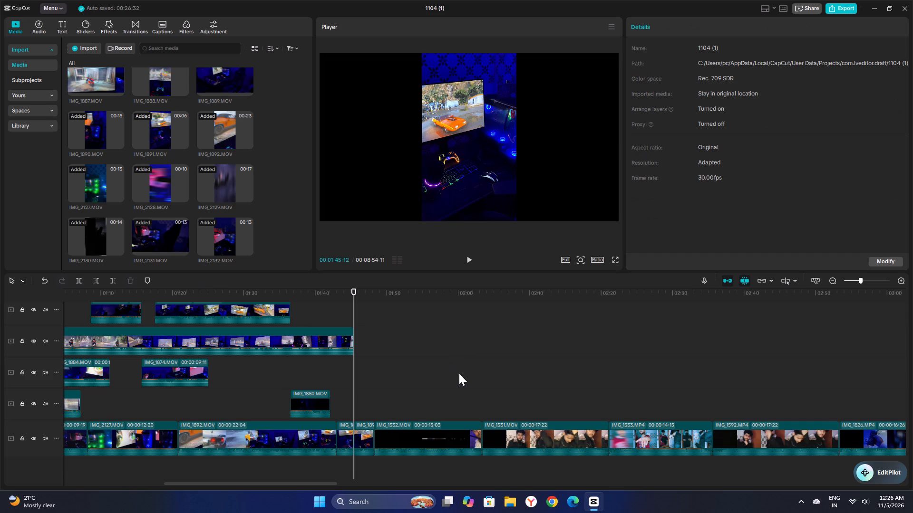
Briefly play the timeline from 00:01:45:12 and lower the system volume.
{"action": "key", "text": "space"}
{"action": "key", "text": "space"}
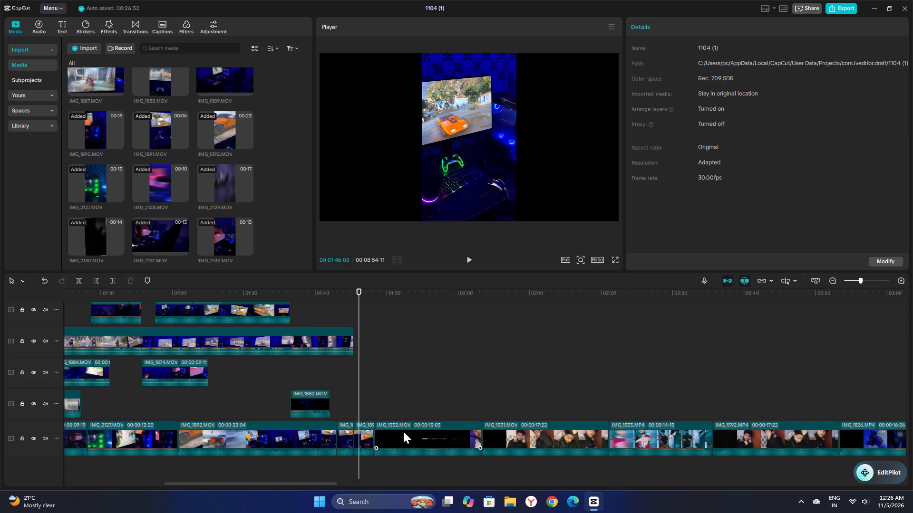
{"action": "left_click", "coordinate": [855, 503]}
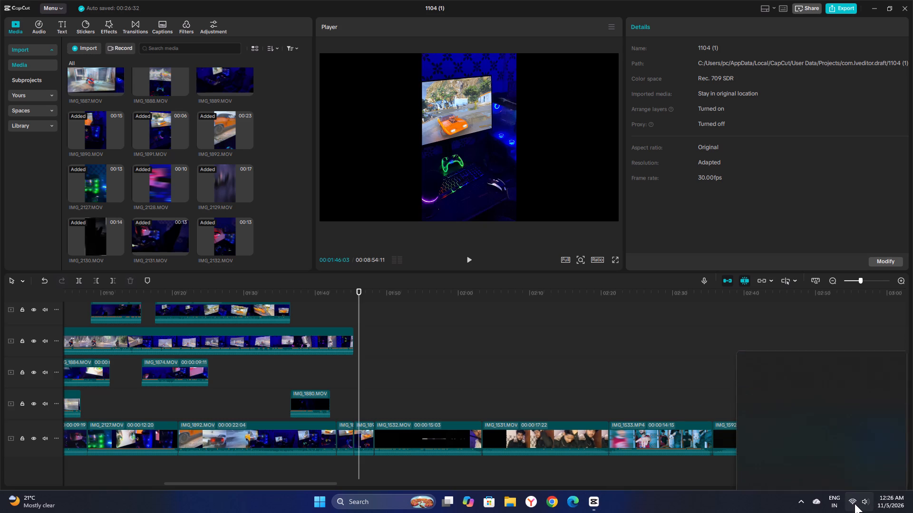
{"action": "left_click_drag", "start_coordinate": [789, 445], "coordinate": [776, 443]}
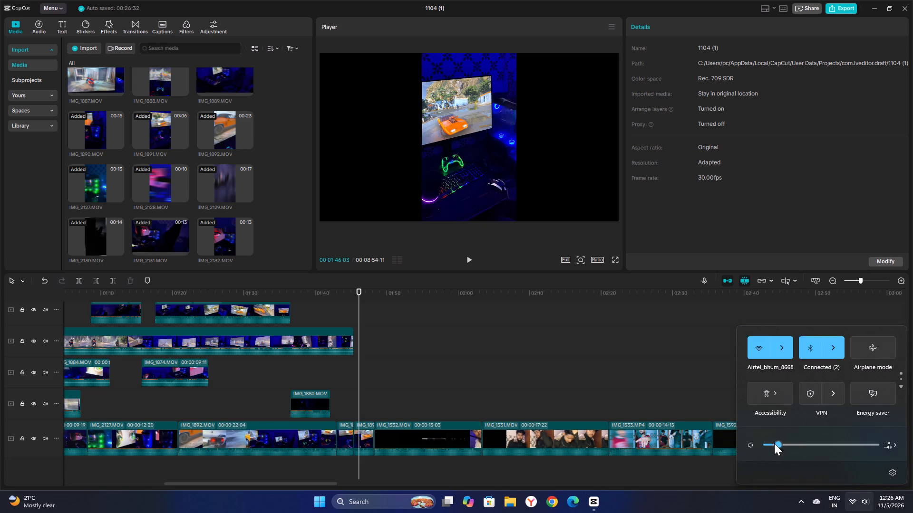
{"action": "key", "text": "space"}
{"action": "left_click", "coordinate": [442, 332]}
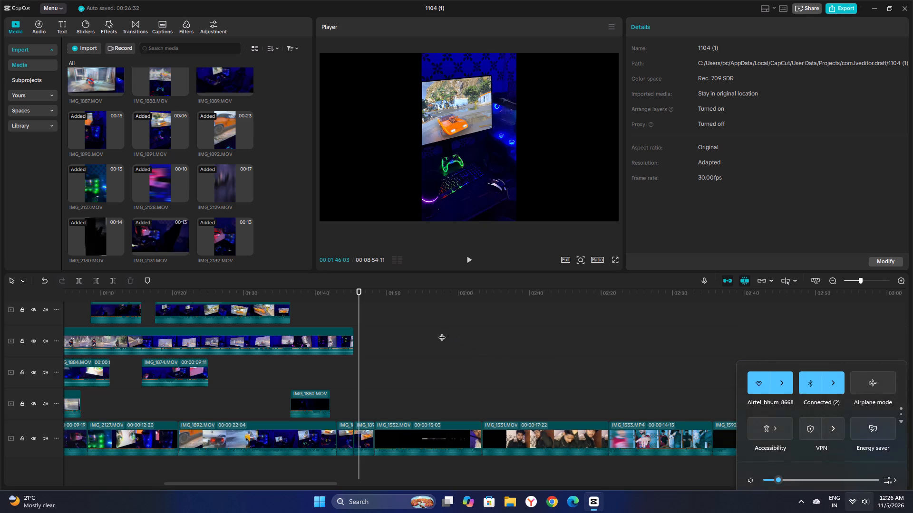
Play the main track from 00:01:46:03 through IMG_1532.MOV and into IMG_1531.MOV.
{"action": "key", "text": "space"}
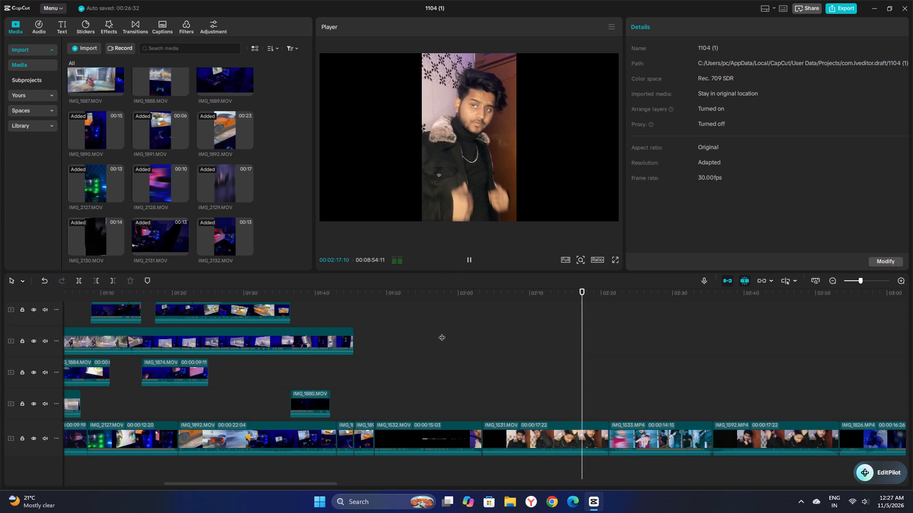
{"action": "left_click", "coordinate": [477, 373]}
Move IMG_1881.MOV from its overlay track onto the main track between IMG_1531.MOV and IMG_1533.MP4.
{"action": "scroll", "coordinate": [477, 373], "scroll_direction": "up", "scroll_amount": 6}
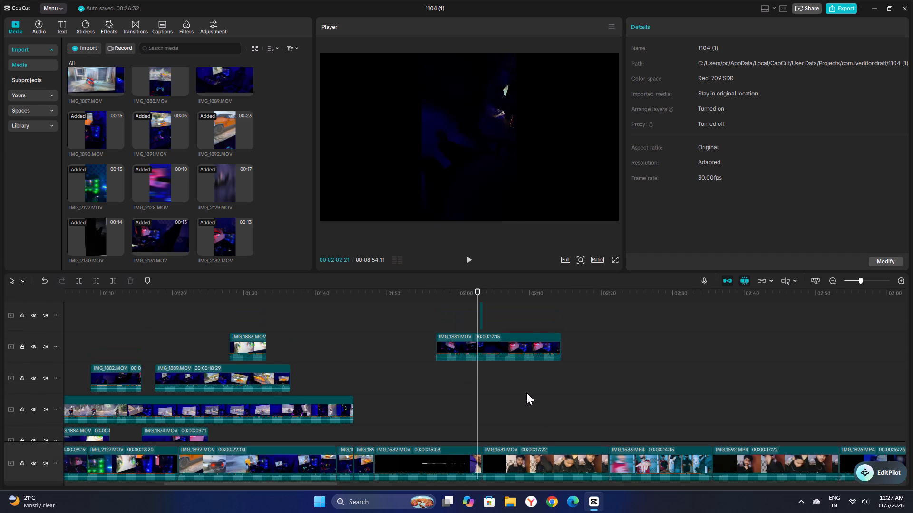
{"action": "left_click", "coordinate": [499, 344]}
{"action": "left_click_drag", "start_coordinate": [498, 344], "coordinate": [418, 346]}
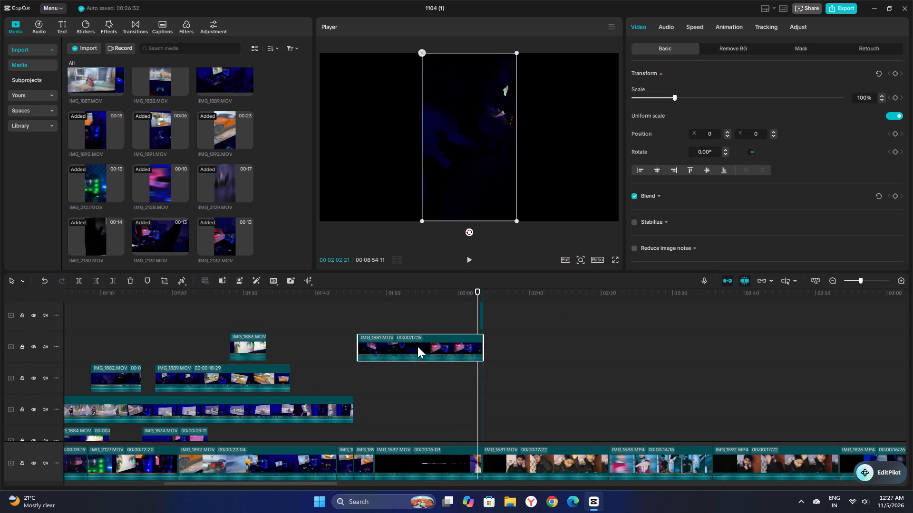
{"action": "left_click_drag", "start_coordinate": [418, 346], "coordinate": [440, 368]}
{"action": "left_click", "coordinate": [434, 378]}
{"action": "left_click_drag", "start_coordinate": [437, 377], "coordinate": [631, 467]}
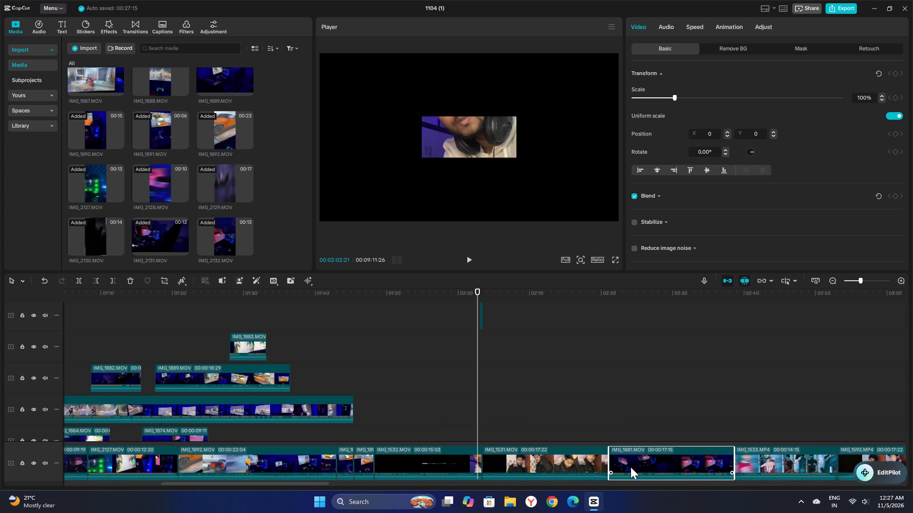
Briefly play IMG_1881.MOV on the main track and delete the clip.
{"action": "left_click", "coordinate": [632, 426]}
{"action": "key", "text": "space"}
{"action": "key", "text": "space"}
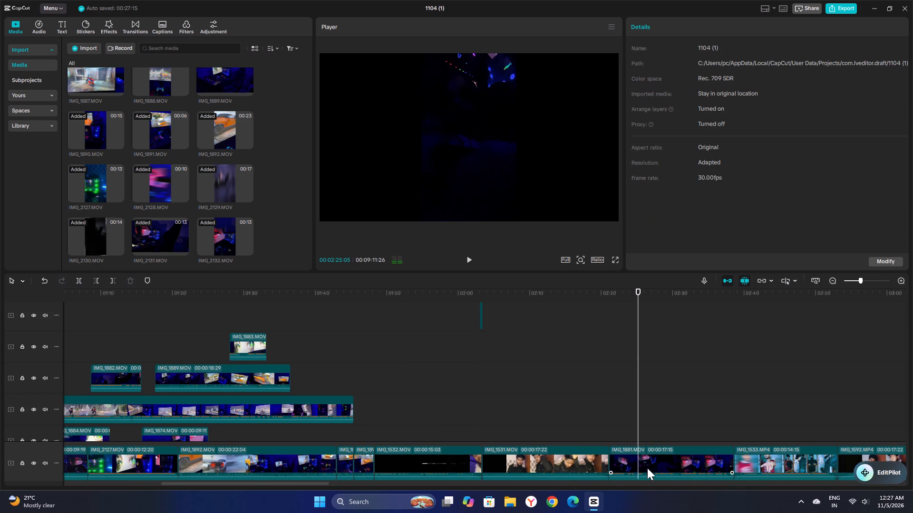
{"action": "left_click", "coordinate": [648, 469]}
{"action": "key", "text": "Delete"}
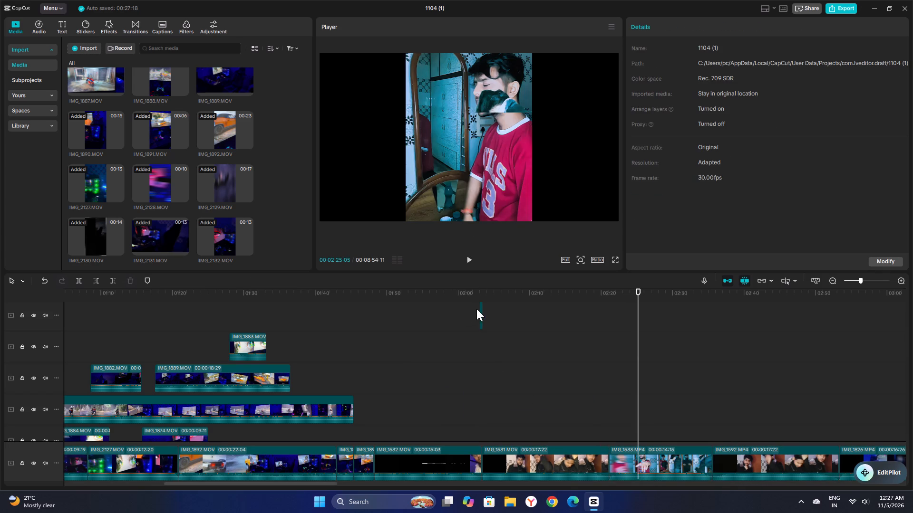
Delete the very short clip on the topmost overlay track at about 00:02:03.
{"action": "left_click", "coordinate": [481, 309]}
{"action": "left_click_drag", "start_coordinate": [480, 311], "coordinate": [353, 337]}
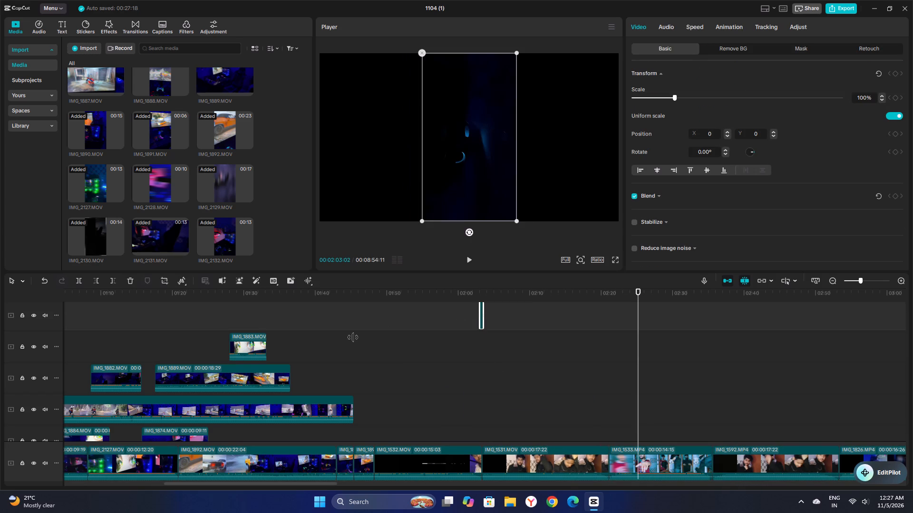
{"action": "left_click_drag", "start_coordinate": [353, 337], "coordinate": [322, 378]}
{"action": "left_click", "coordinate": [481, 315]}
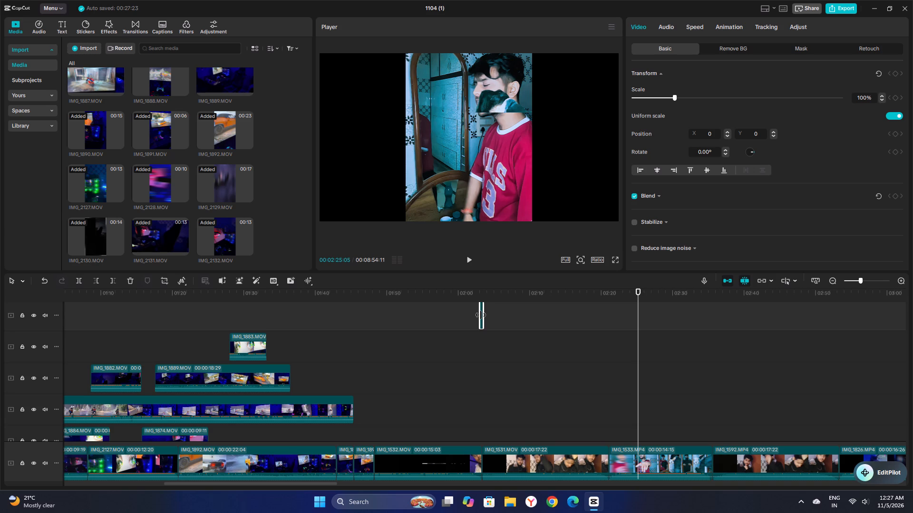
{"action": "key", "text": "Delete"}
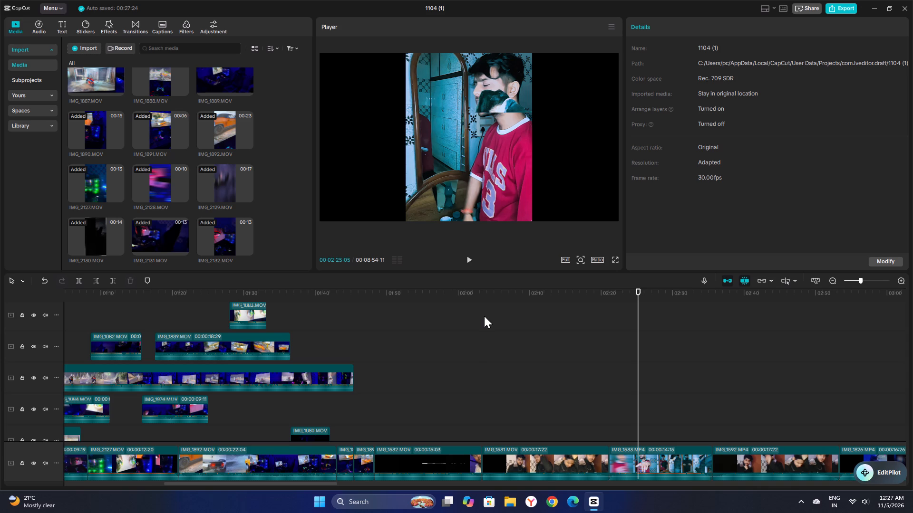
Play IMG_1532.MOV on the main track from several points between about 00:01:46 and 00:02:01.
{"action": "left_click", "coordinate": [491, 363]}
{"action": "left_click", "coordinate": [465, 359]}
{"action": "key", "text": "space"}
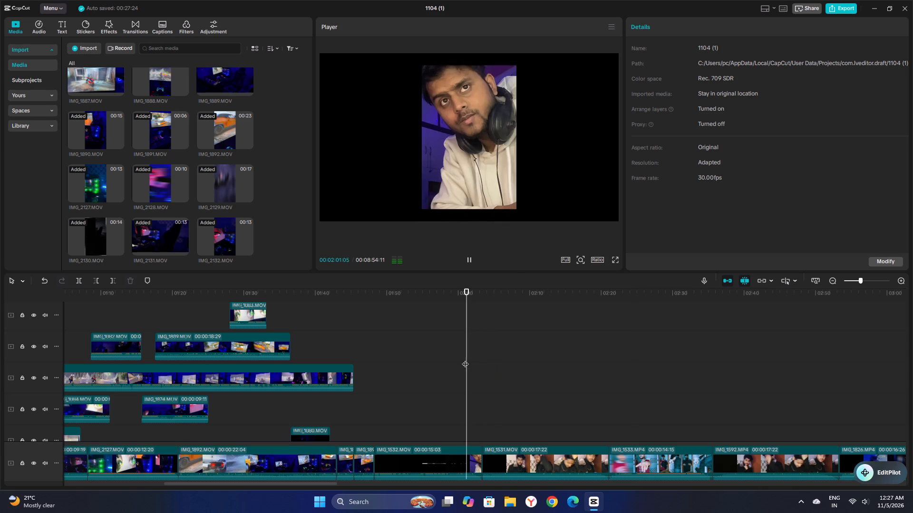
{"action": "key", "text": "space"}
{"action": "left_click", "coordinate": [377, 373]}
{"action": "key", "text": "space"}
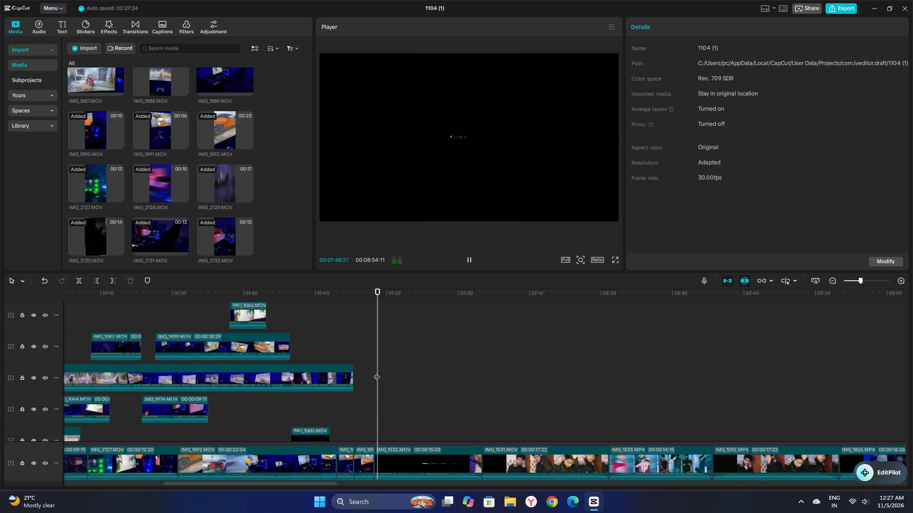
{"action": "left_click", "coordinate": [363, 345]}
{"action": "key", "text": "space"}
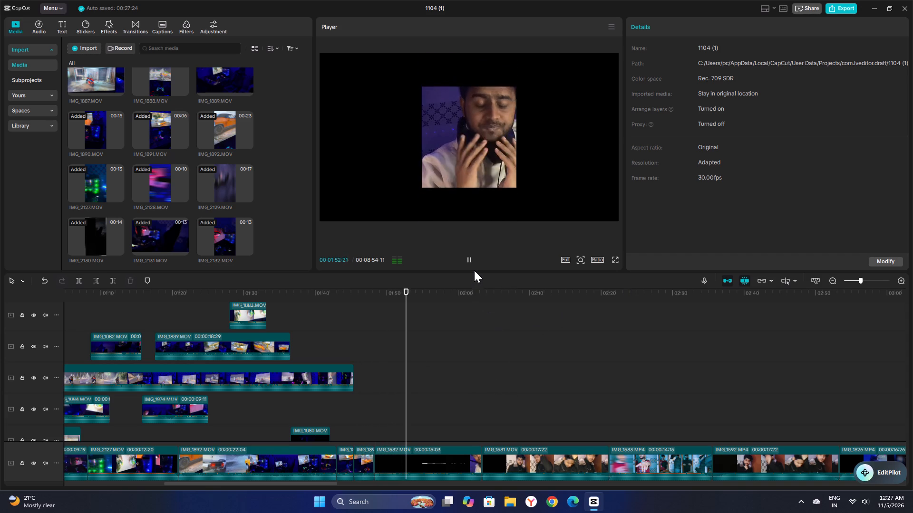
Enlarge the preview area and review IMG_1532.MOV, including in full-screen playback and at 00:02:00:01 and 00:01:51:11.
{"action": "left_click_drag", "start_coordinate": [473, 271], "coordinate": [469, 322]}
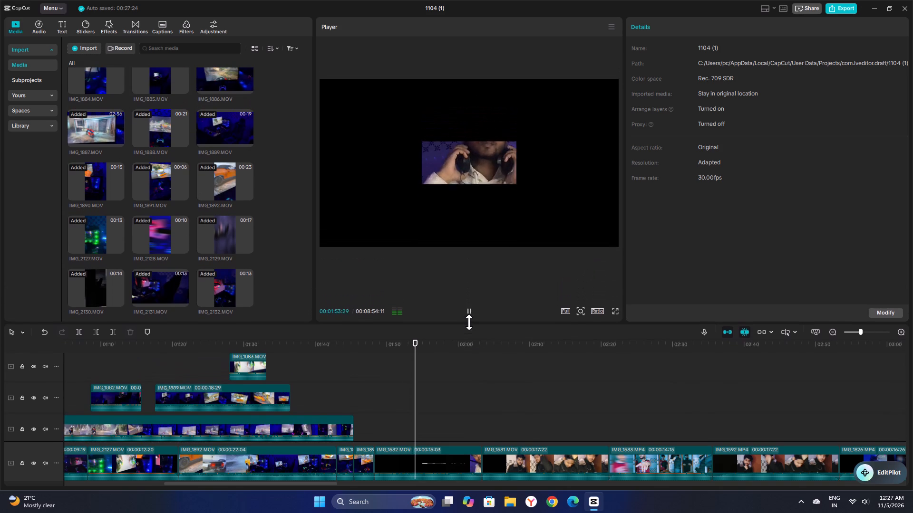
{"action": "left_click", "coordinate": [615, 312]}
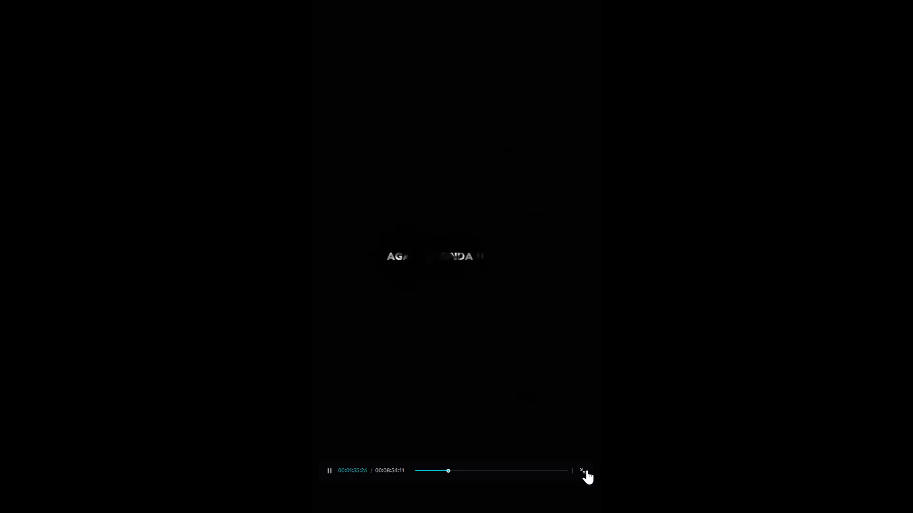
{"action": "left_click", "coordinate": [586, 470]}
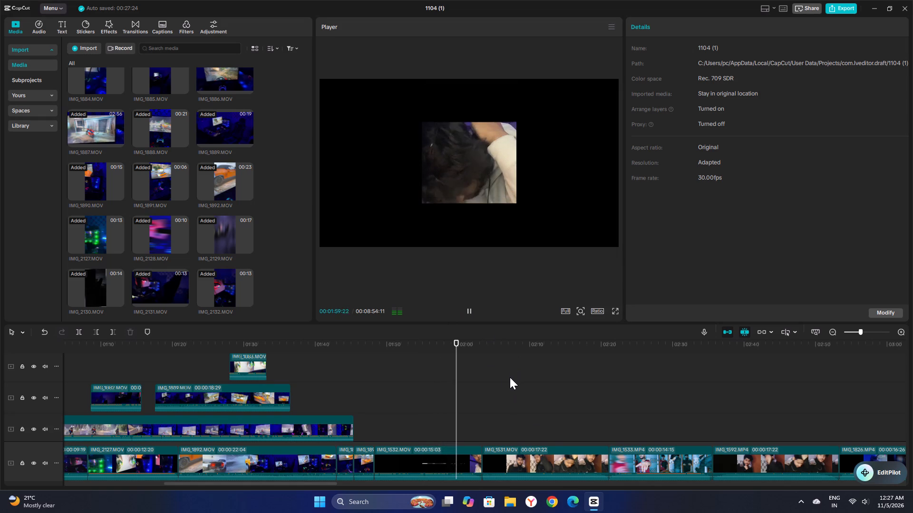
{"action": "key", "text": "space"}
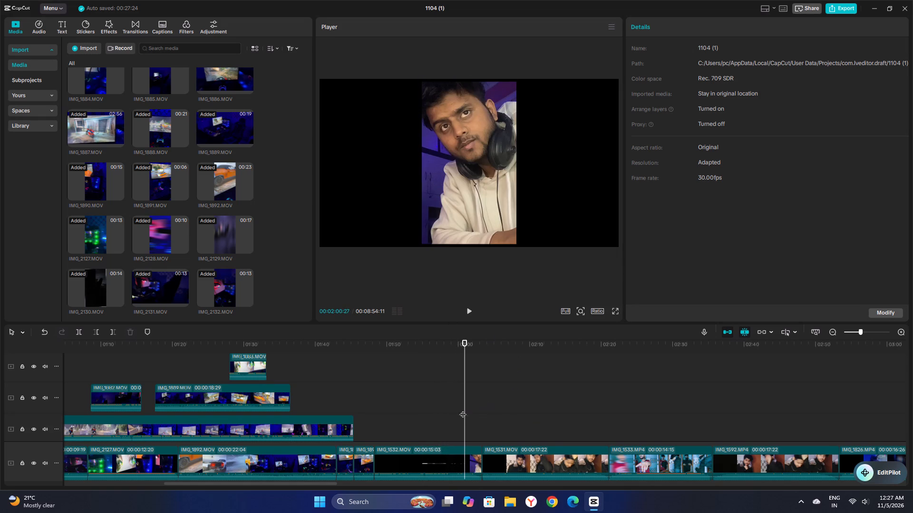
{"action": "left_click", "coordinate": [458, 409]}
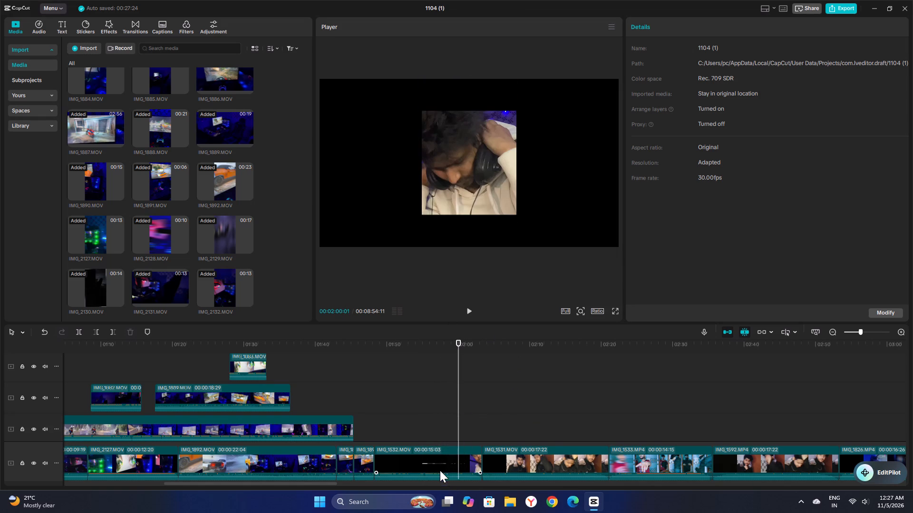
{"action": "left_click", "coordinate": [399, 450]}
{"action": "left_click", "coordinate": [397, 410]}
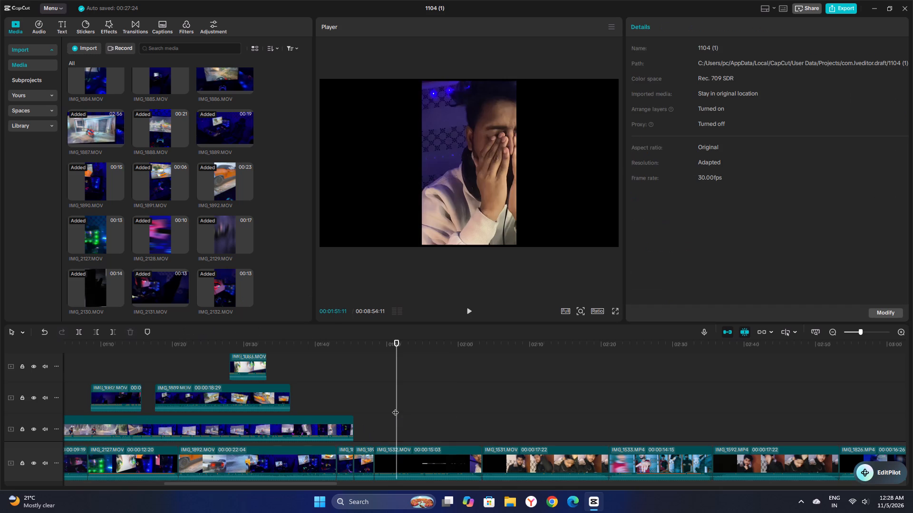
Open the filter library and try to reload its contents.
{"action": "left_click", "coordinate": [181, 27]}
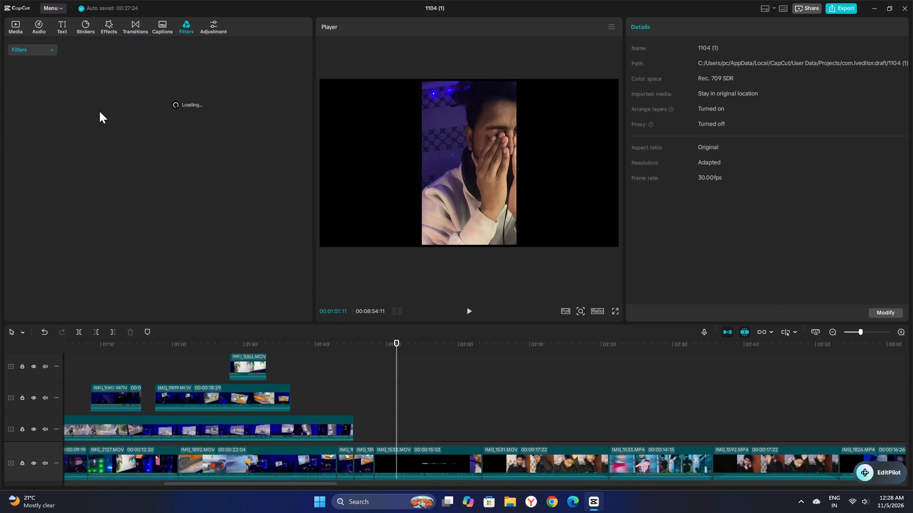
{"action": "left_click", "coordinate": [206, 119]}
{"action": "double_click", "coordinate": [212, 120]}
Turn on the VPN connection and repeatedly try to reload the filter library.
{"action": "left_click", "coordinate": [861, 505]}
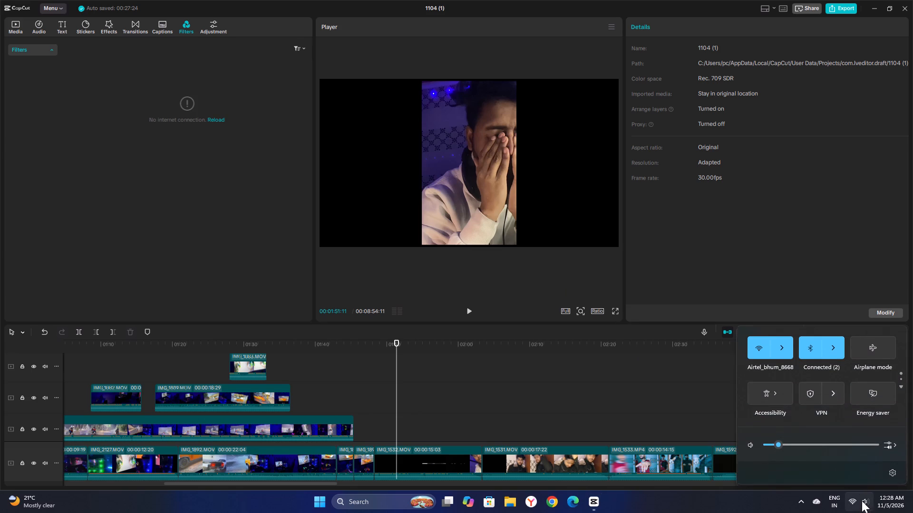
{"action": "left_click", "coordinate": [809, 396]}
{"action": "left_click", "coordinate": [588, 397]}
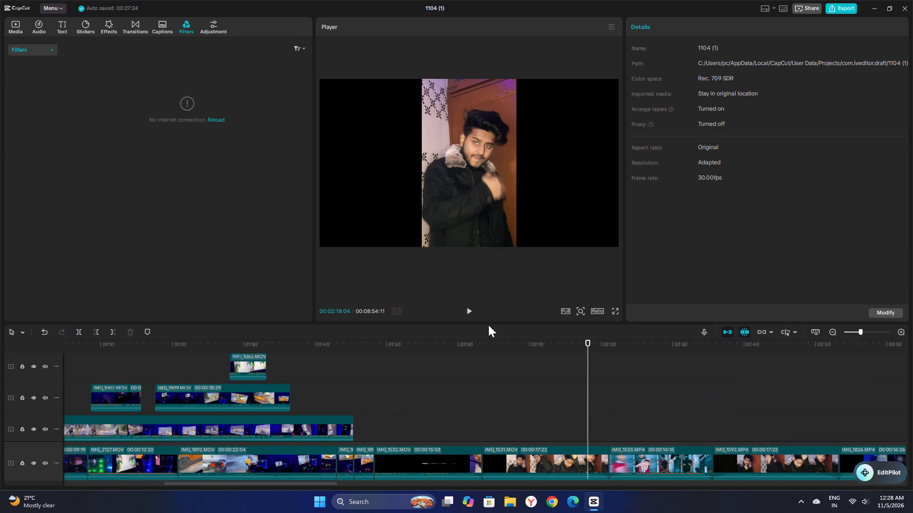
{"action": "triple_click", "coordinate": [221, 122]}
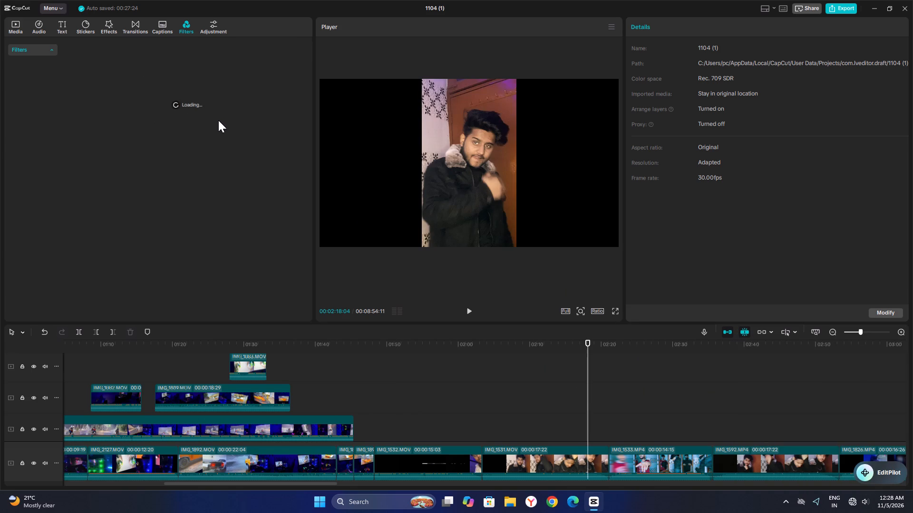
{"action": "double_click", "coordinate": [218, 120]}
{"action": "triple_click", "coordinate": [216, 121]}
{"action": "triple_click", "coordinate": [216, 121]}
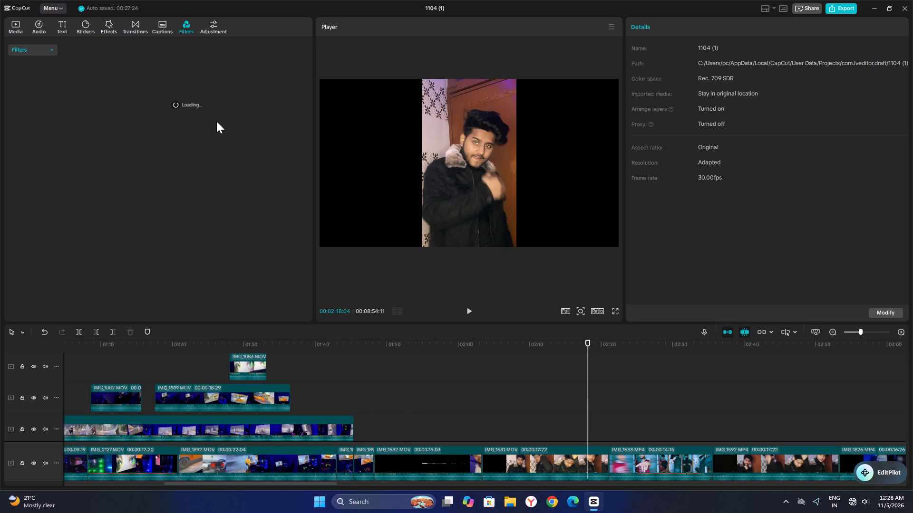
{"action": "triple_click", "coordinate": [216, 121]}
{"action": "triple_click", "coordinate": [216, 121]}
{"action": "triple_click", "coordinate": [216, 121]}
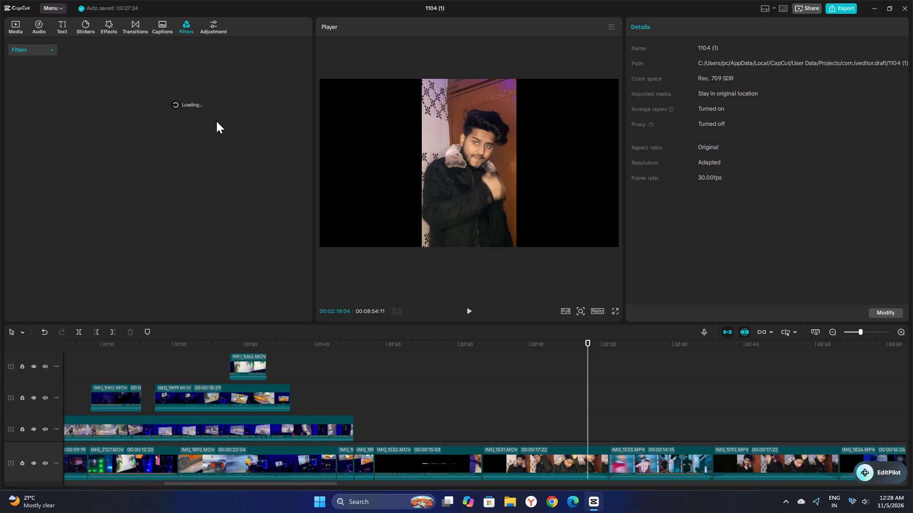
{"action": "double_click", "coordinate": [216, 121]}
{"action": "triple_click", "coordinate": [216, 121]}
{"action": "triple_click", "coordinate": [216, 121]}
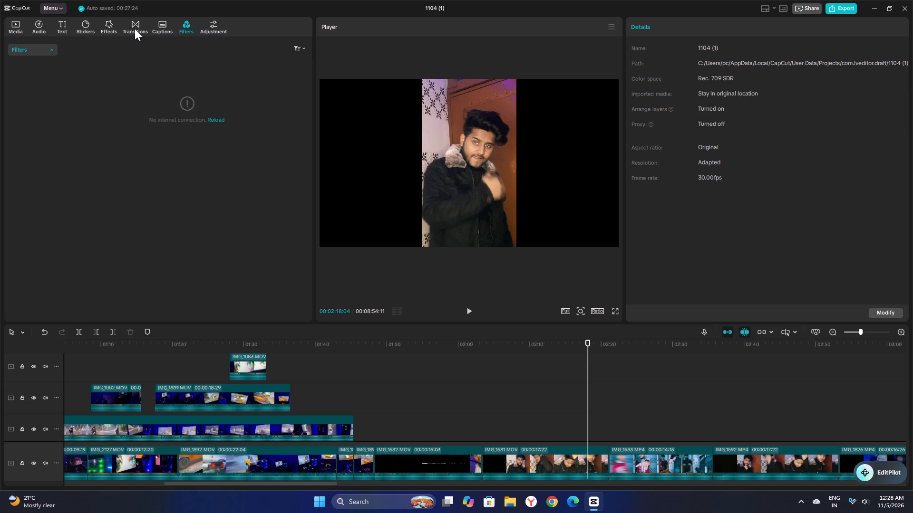
Open the effects library and check both the Video effects and Body effects categories.
{"action": "left_click", "coordinate": [104, 28]}
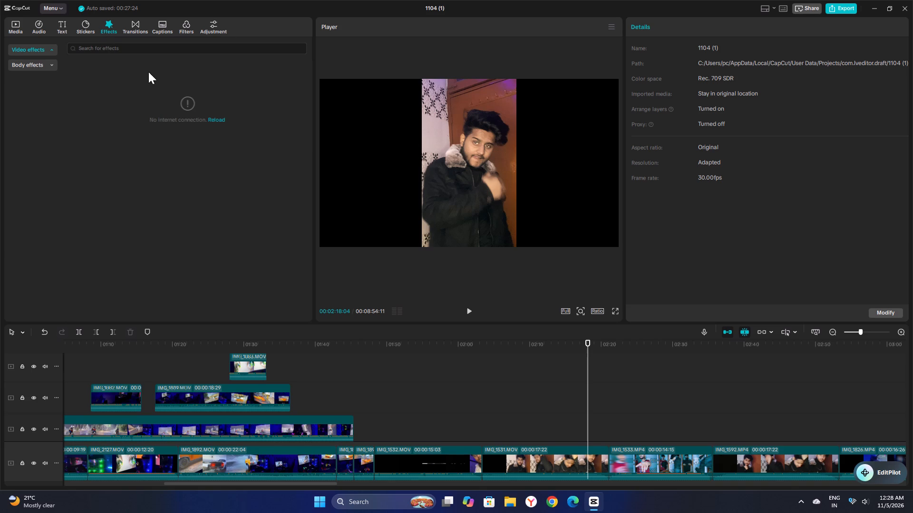
{"action": "left_click", "coordinate": [39, 67]}
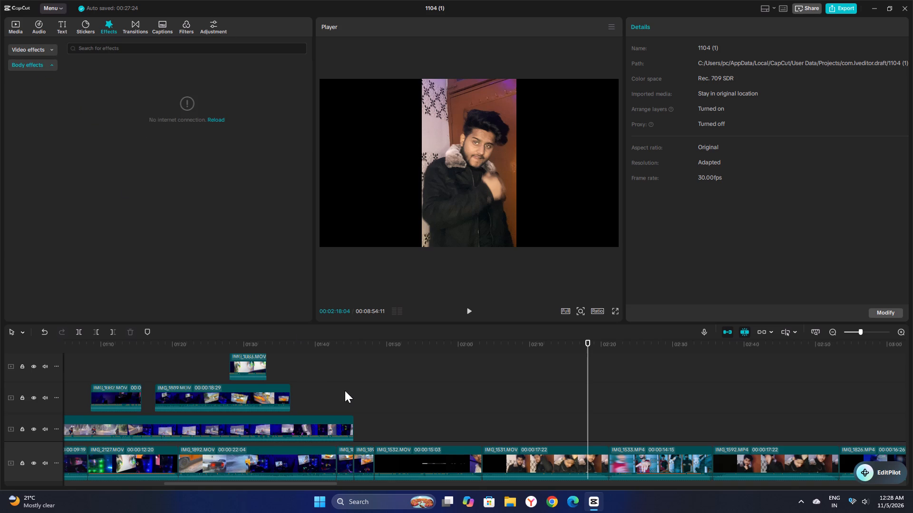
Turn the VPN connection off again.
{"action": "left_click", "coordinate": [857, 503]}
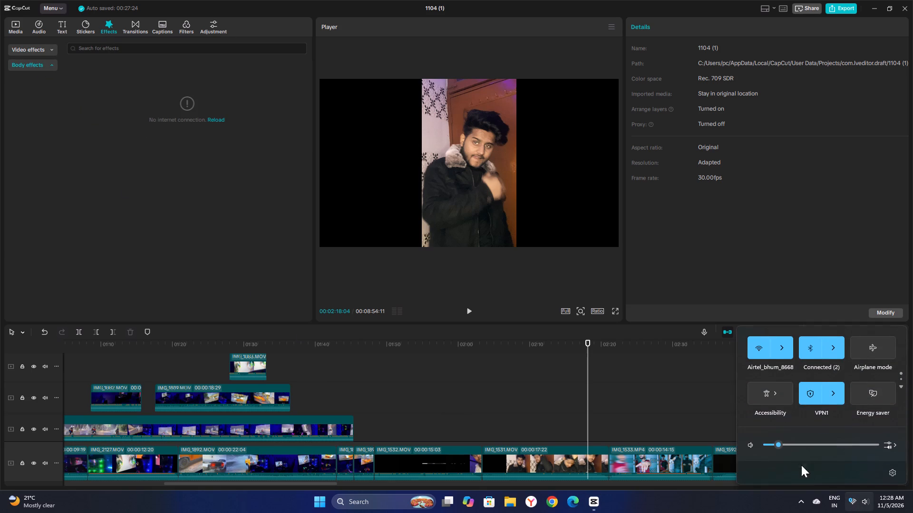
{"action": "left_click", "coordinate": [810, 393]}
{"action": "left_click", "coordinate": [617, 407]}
Play IMG_1532.MOV on the main track from about 00:02:00 and again from 00:01:57:25.
{"action": "left_click", "coordinate": [462, 389]}
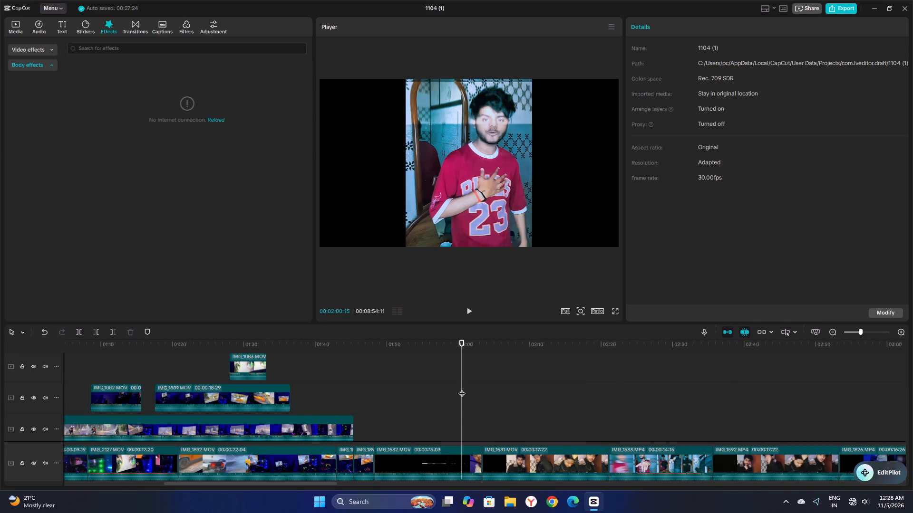
{"action": "key", "text": "space"}
{"action": "key", "text": "space"}
{"action": "left_click", "coordinate": [443, 398]}
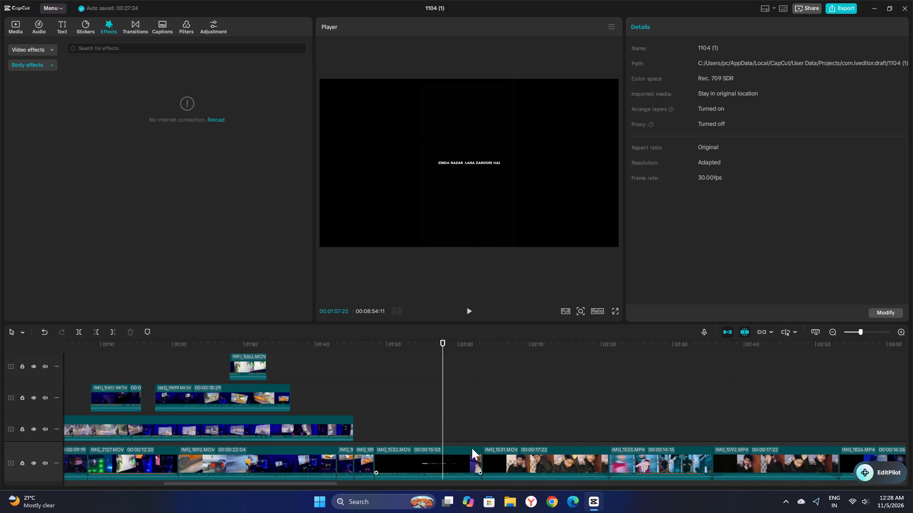
{"action": "key", "text": "space"}
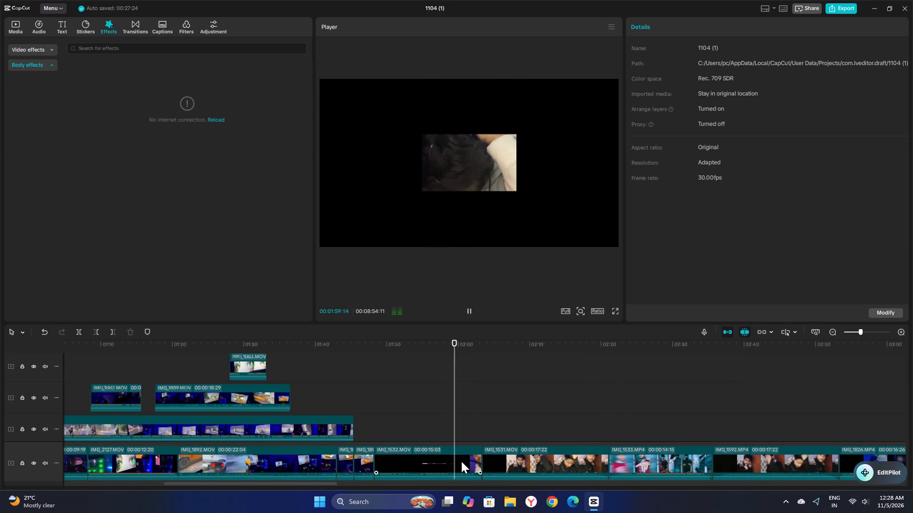
{"action": "key", "text": "space"}
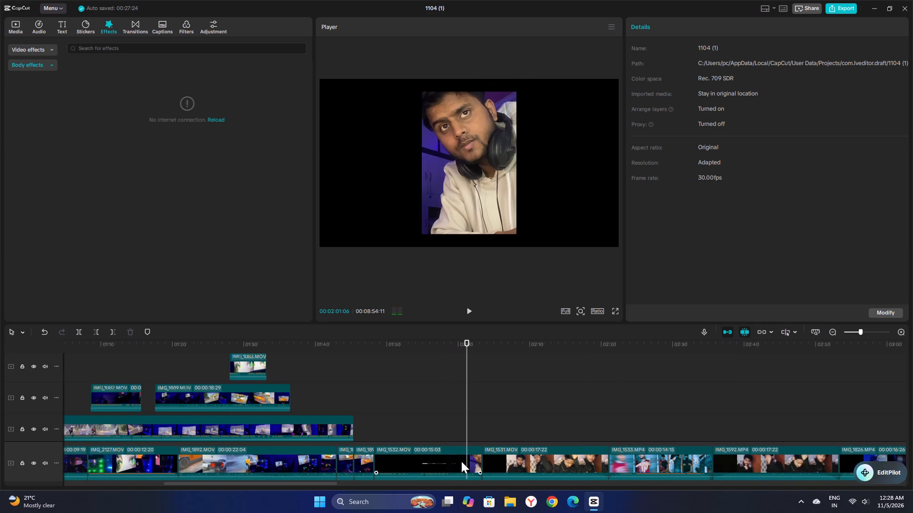
Select IMG_1532.MOV on the main track and look through its Retouch and Adjust settings.
{"action": "left_click", "coordinate": [461, 461]}
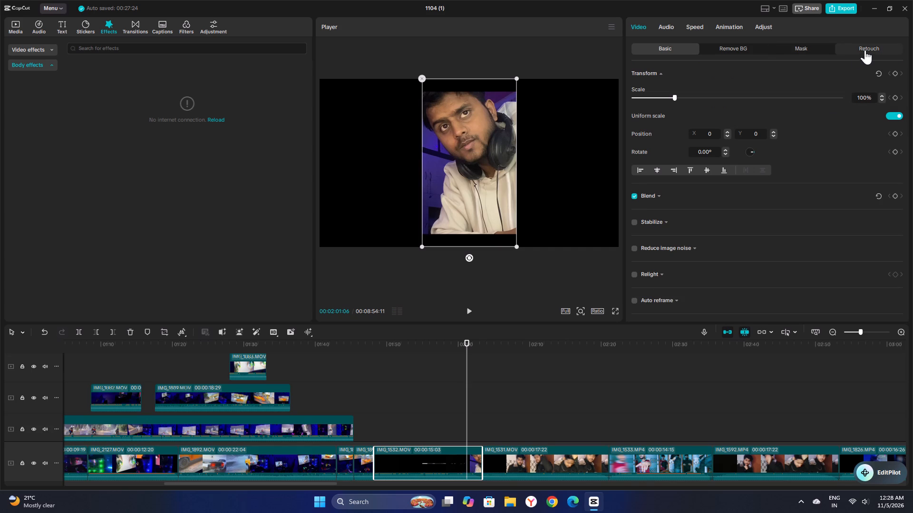
{"action": "left_click", "coordinate": [865, 50]}
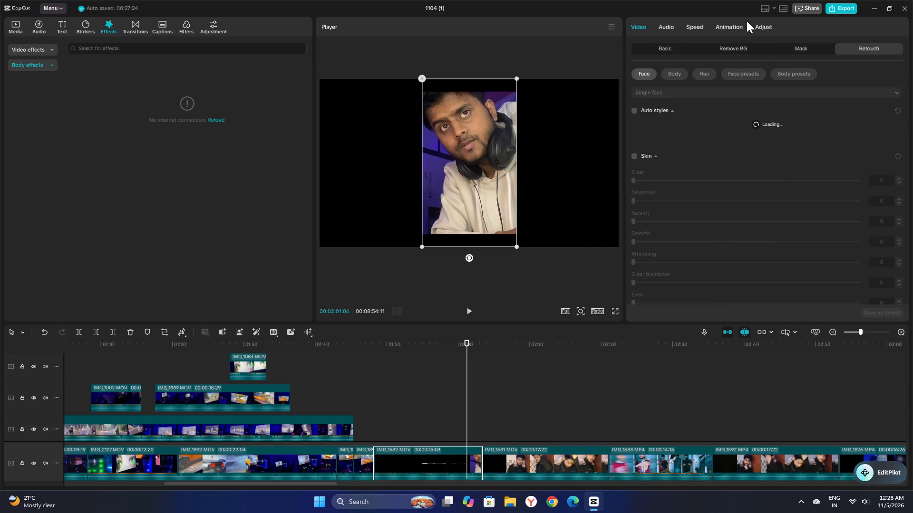
{"action": "left_click", "coordinate": [758, 26]}
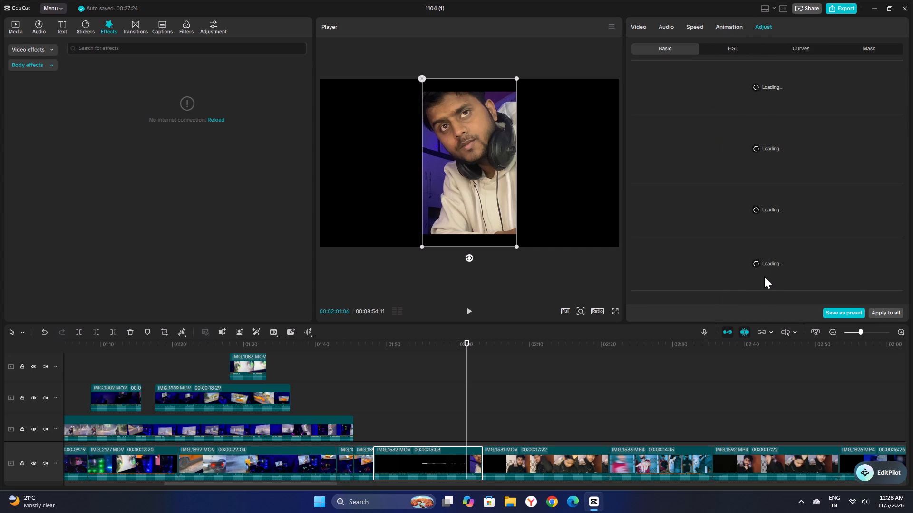
{"action": "scroll", "coordinate": [764, 266], "scroll_direction": "down", "scroll_amount": 5}
Replay part of IMG_1532.MOV from about 00:01:56 and delete the clip from the main track.
{"action": "left_click", "coordinate": [466, 455]}
{"action": "left_click_drag", "start_coordinate": [467, 411], "coordinate": [463, 411]}
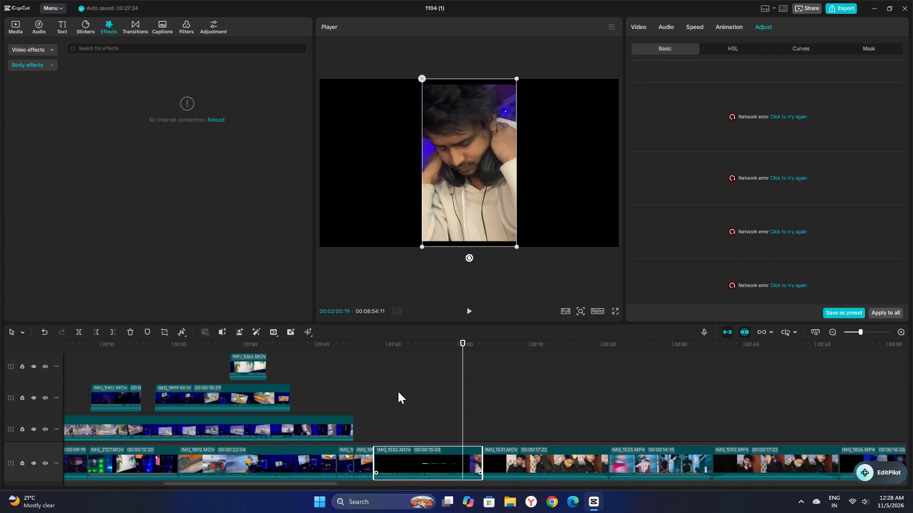
{"action": "left_click", "coordinate": [398, 391]}
{"action": "left_click", "coordinate": [435, 404]}
{"action": "key", "text": "space"}
{"action": "left_click", "coordinate": [416, 475]}
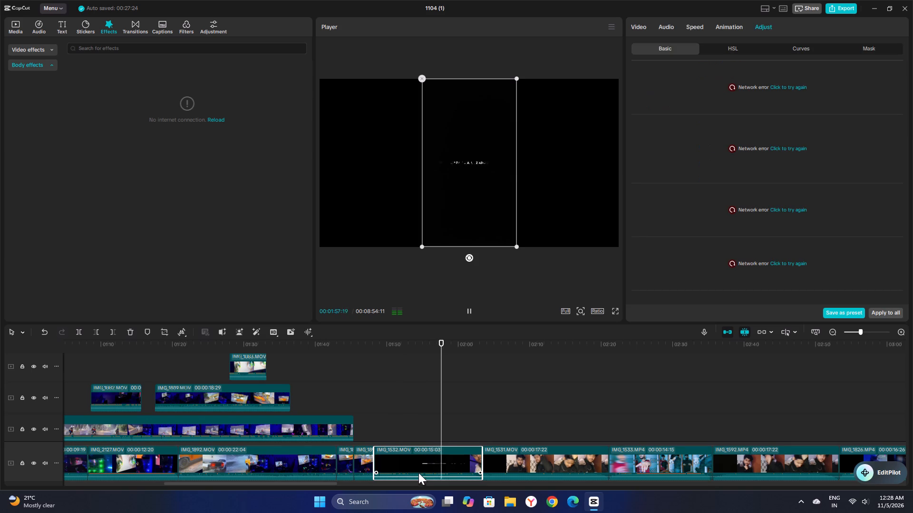
{"action": "left_click", "coordinate": [438, 459]}
{"action": "key", "text": "Delete"}
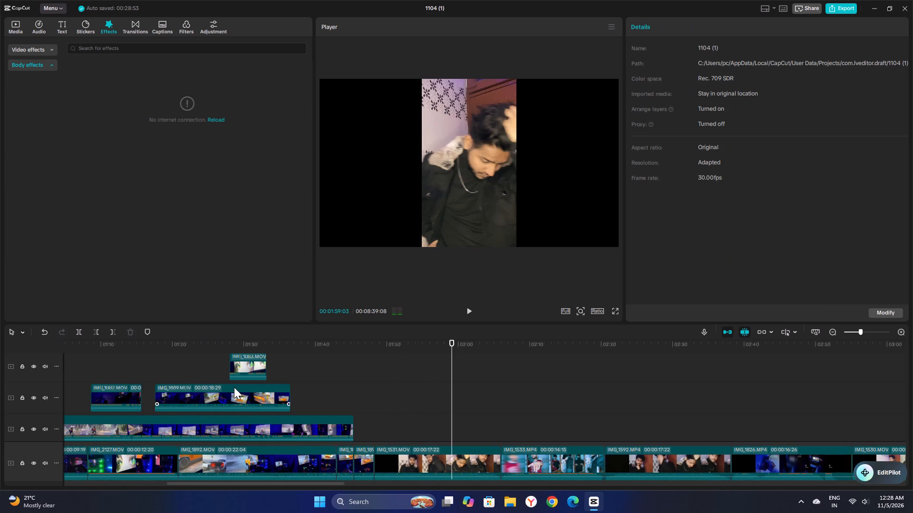
Enlarge the timeline area so all tracks fit, and switch back to the imported media library.
{"action": "scroll", "coordinate": [322, 424], "scroll_direction": "down", "scroll_amount": 1}
{"action": "scroll", "coordinate": [474, 417], "scroll_direction": "down", "scroll_amount": 4}
{"action": "scroll", "coordinate": [413, 416], "scroll_direction": "down", "scroll_amount": 7}
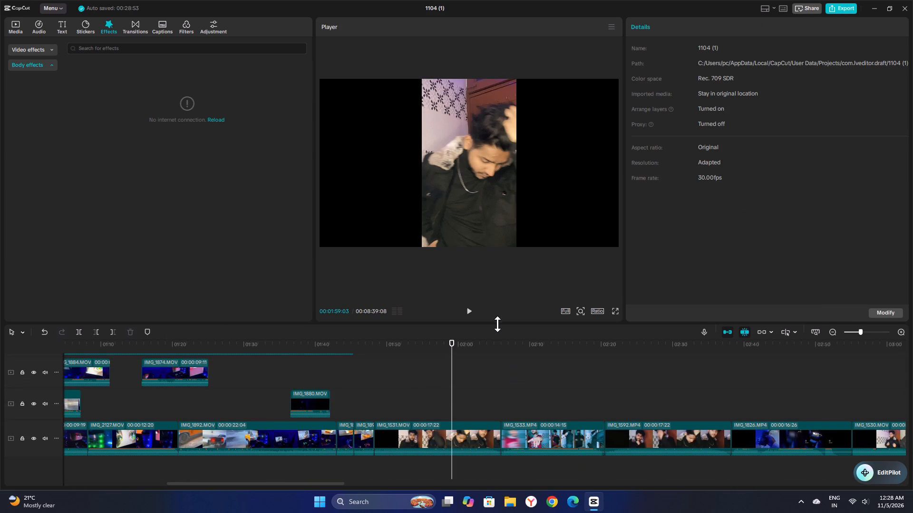
{"action": "left_click_drag", "start_coordinate": [497, 324], "coordinate": [519, 142]}
{"action": "left_click", "coordinate": [16, 21]}
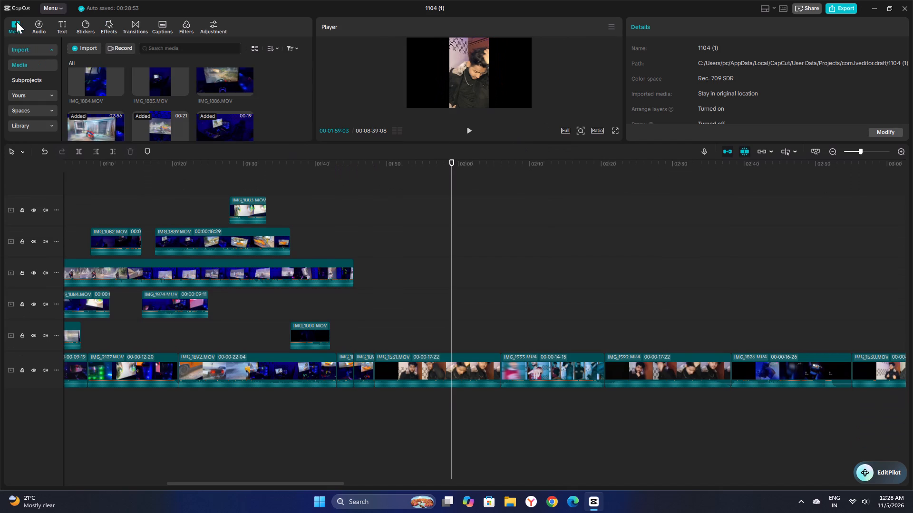
Split IMG_2130.MOV on the main track at 00:00:25:24.
{"action": "left_click_drag", "start_coordinate": [343, 484], "coordinate": [323, 484]}
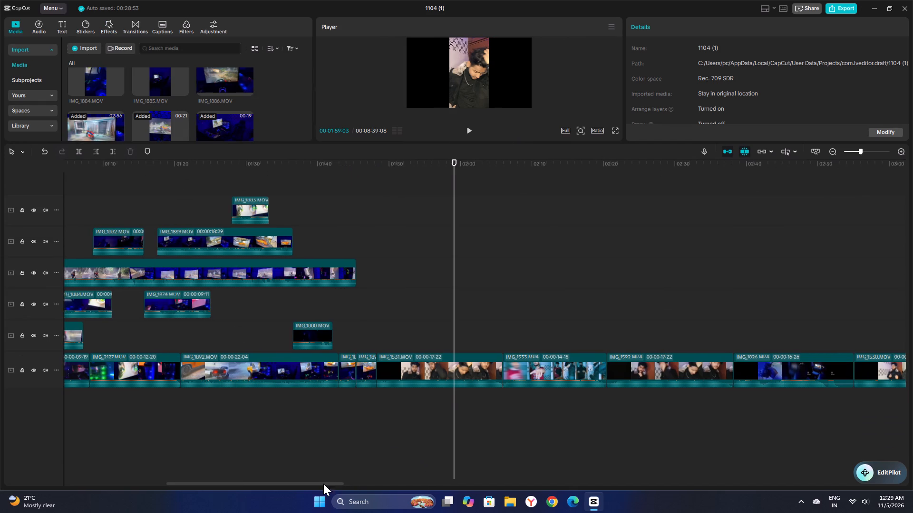
{"action": "left_click_drag", "start_coordinate": [323, 484], "coordinate": [157, 484]}
{"action": "left_click", "coordinate": [272, 238]}
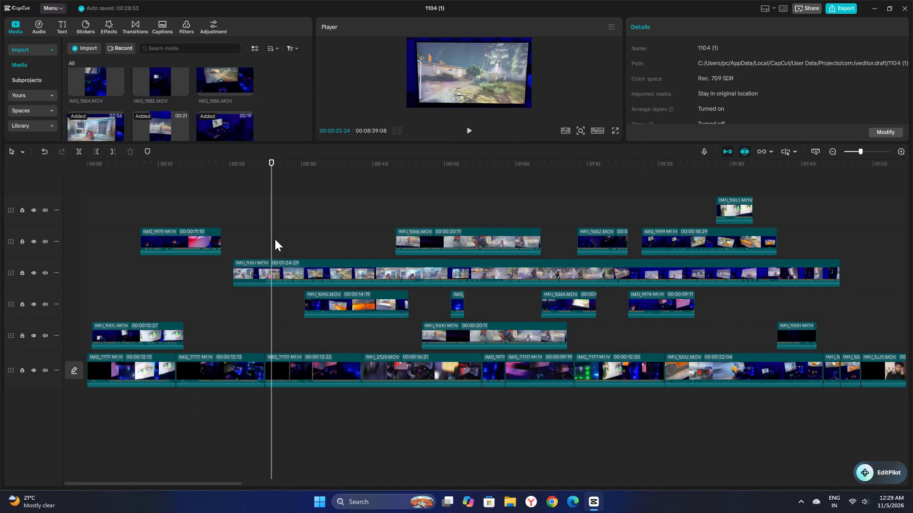
{"action": "left_click", "coordinate": [79, 150]}
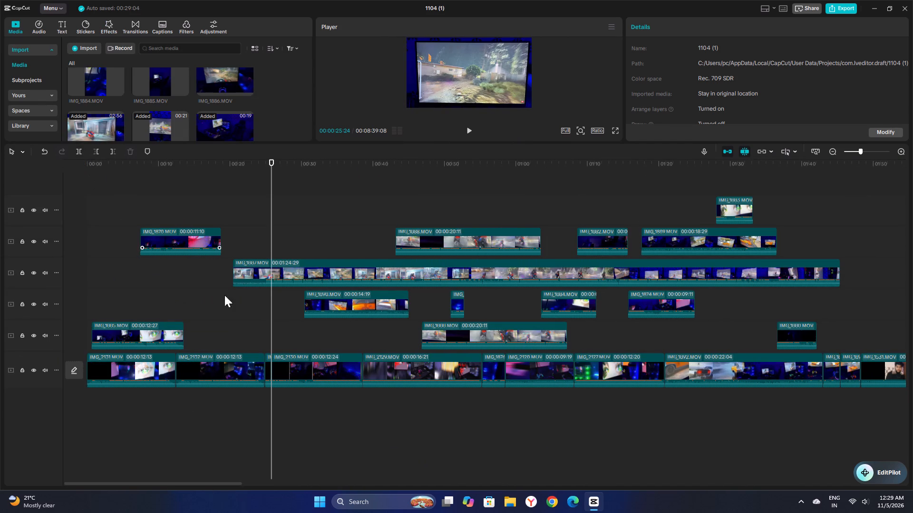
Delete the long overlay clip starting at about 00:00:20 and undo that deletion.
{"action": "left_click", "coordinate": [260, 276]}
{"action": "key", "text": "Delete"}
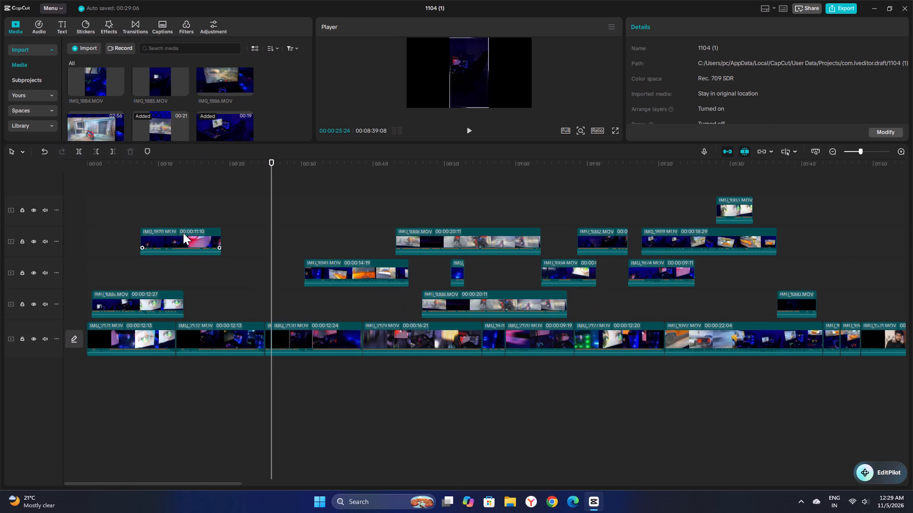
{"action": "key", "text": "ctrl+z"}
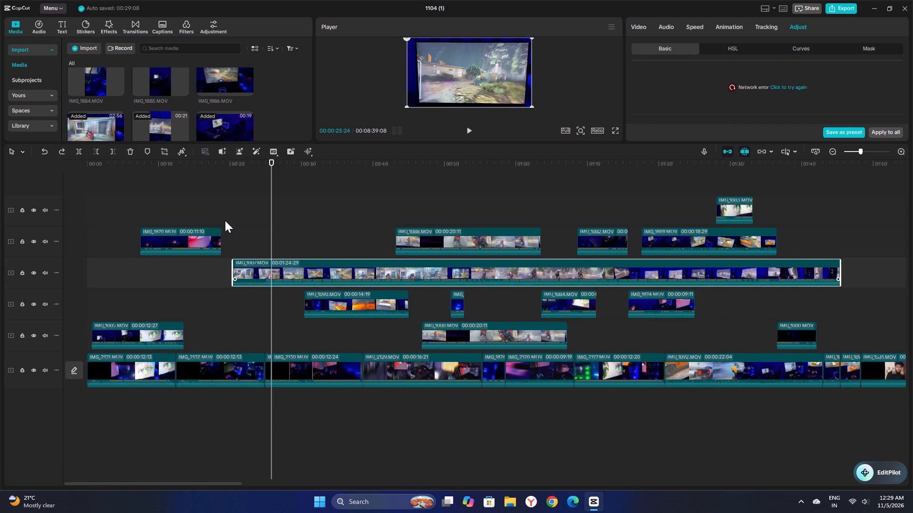
Split the long overlay clip at 00:00:25:24 and move its short first piece to the lowest overlay track at about 00:00:20.
{"action": "left_click", "coordinate": [79, 152]}
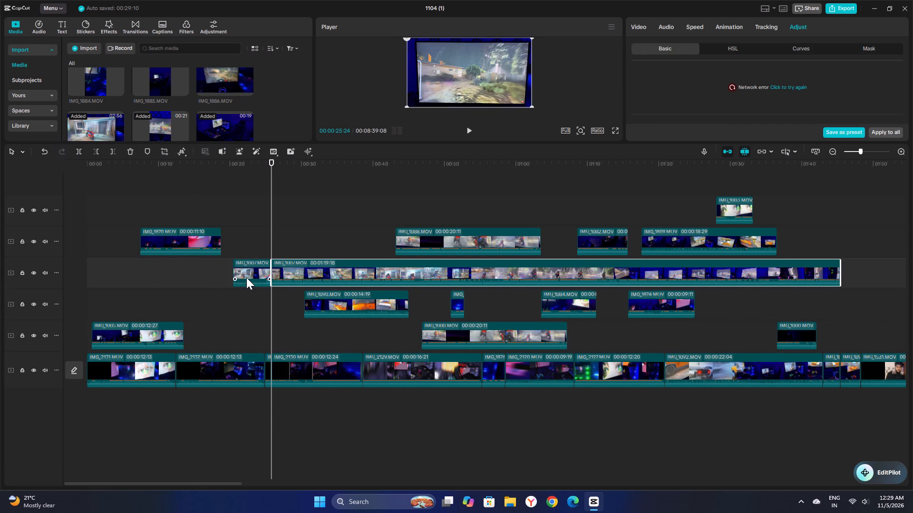
{"action": "left_click_drag", "start_coordinate": [246, 277], "coordinate": [243, 323]}
Copy the short split-off piece and paste the duplicate onto the overlay track directly above it at 00:00:19:27.
{"action": "left_click", "coordinate": [250, 336]}
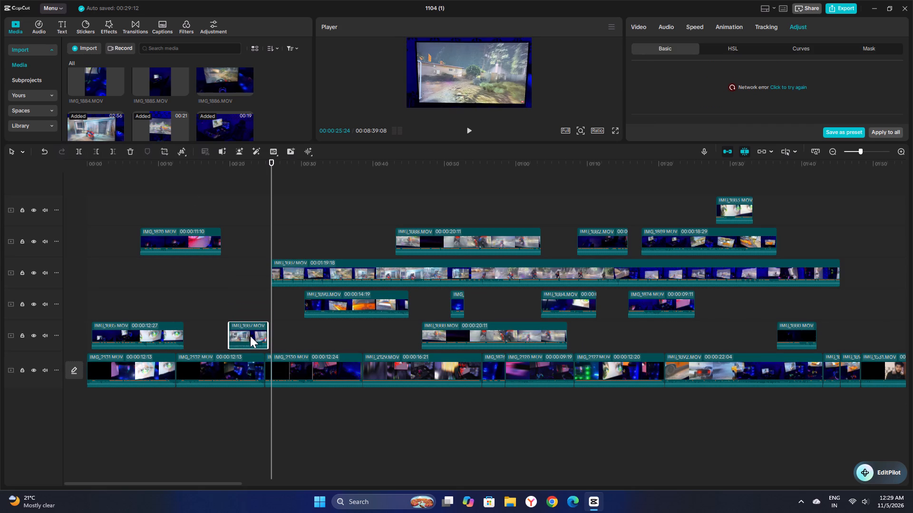
{"action": "key", "text": "ctrl+c"}
{"action": "left_click", "coordinate": [253, 333]}
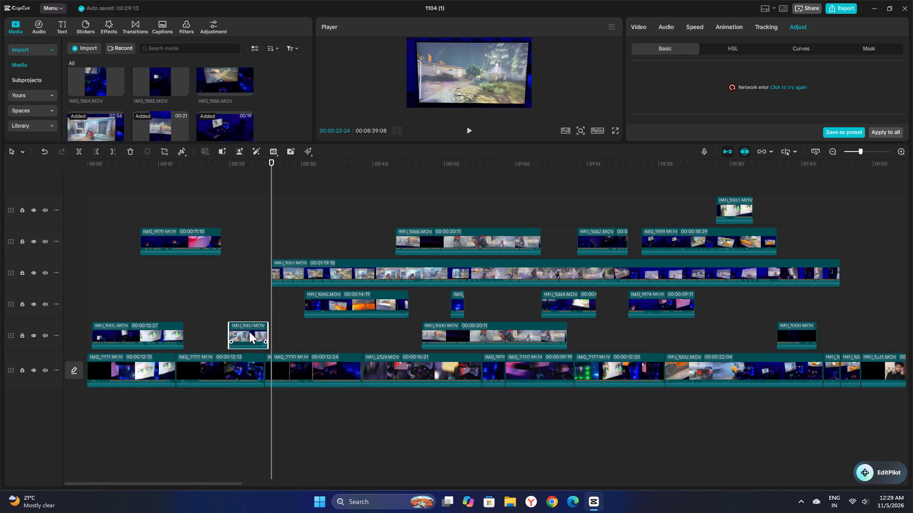
{"action": "left_click", "coordinate": [249, 332]}
{"action": "left_click", "coordinate": [231, 297]}
{"action": "key", "text": "ctrl+v"}
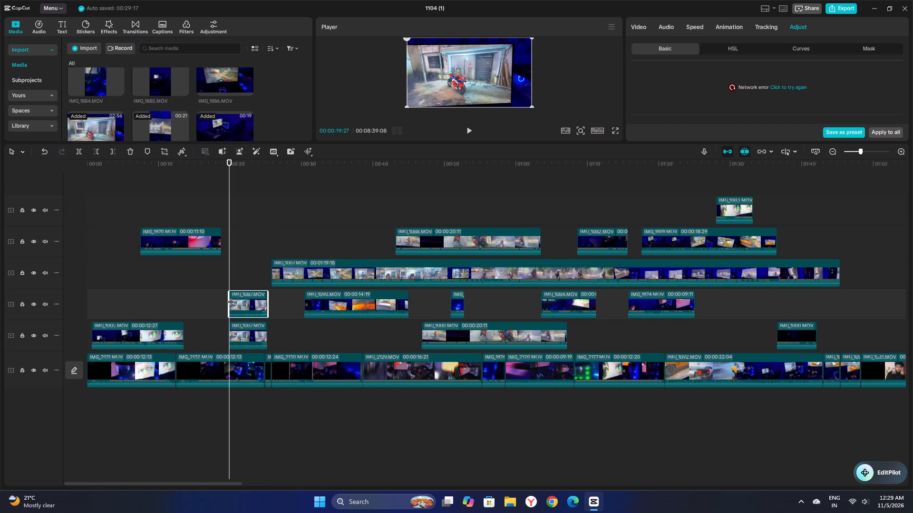
Trim the end of the pasted duplicate back to a very short clip starting at 00:00:19:27.
{"action": "left_click", "coordinate": [265, 301]}
{"action": "left_click_drag", "start_coordinate": [266, 301], "coordinate": [240, 301]}
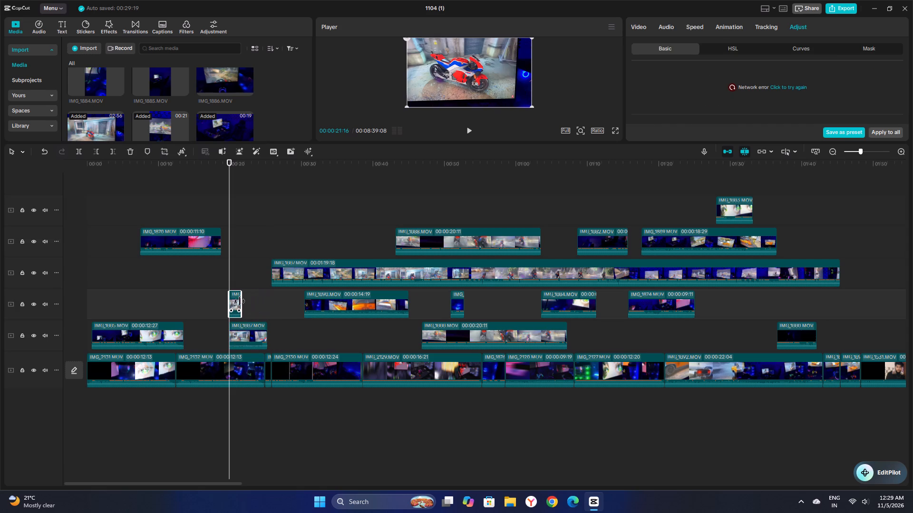
{"action": "left_click_drag", "start_coordinate": [240, 301], "coordinate": [238, 301]}
{"action": "left_click_drag", "start_coordinate": [238, 301], "coordinate": [235, 301]}
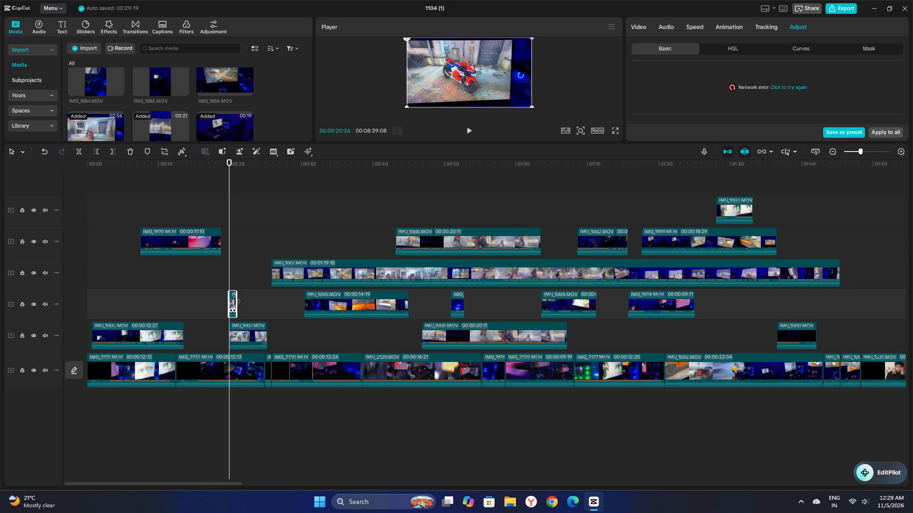
{"action": "left_click_drag", "start_coordinate": [235, 301], "coordinate": [231, 300]}
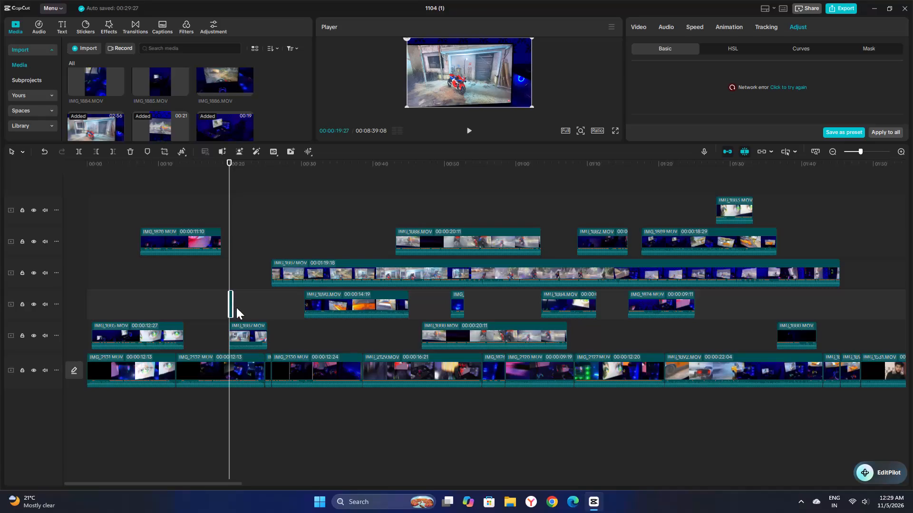
Copy the very short overlay clip at 00:00:19:27 and paste a duplicate on its track at 00:00:03:26.
{"action": "key", "text": "ctrl+c"}
{"action": "key", "text": "ctrl+c"}
{"action": "key", "text": "ctrl+c"}
{"action": "key", "text": "ctrl+c"}
{"action": "key", "text": "ctrl+c"}
{"action": "left_click", "coordinate": [115, 302]}
{"action": "key", "text": "ctrl+c"}
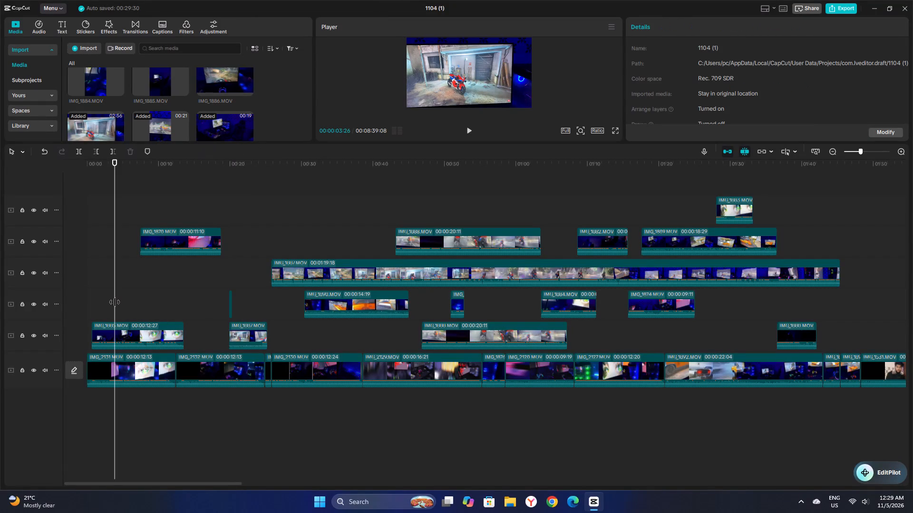
{"action": "key", "text": "ctrl+v"}
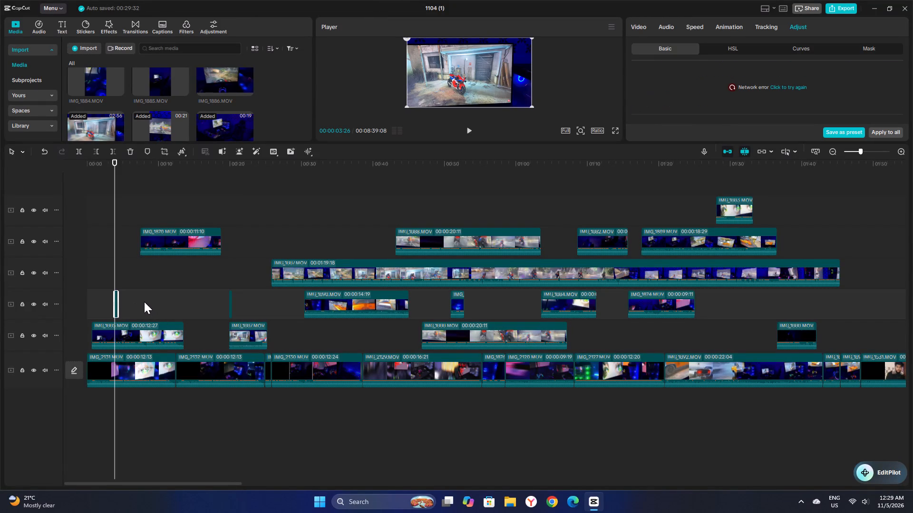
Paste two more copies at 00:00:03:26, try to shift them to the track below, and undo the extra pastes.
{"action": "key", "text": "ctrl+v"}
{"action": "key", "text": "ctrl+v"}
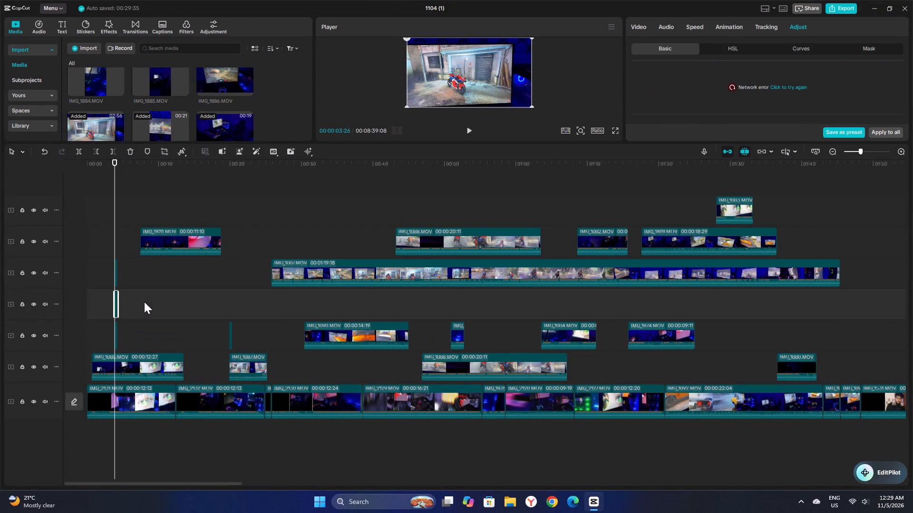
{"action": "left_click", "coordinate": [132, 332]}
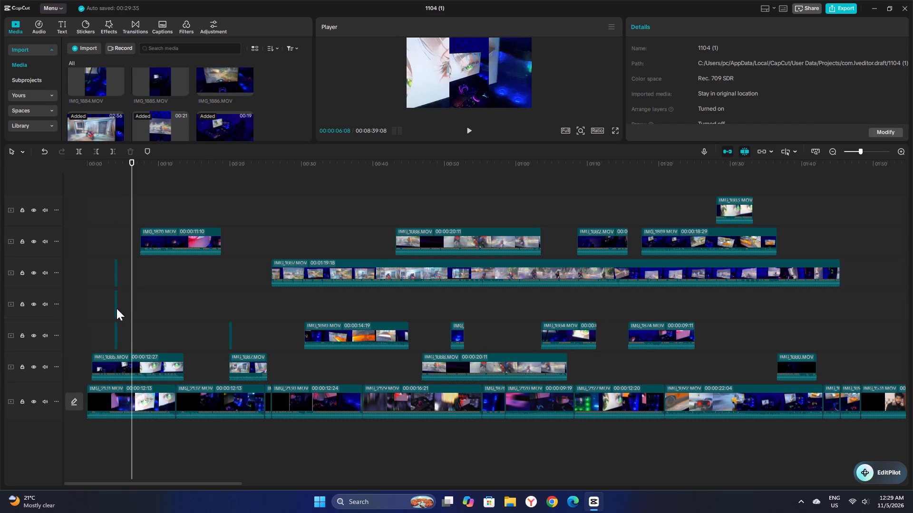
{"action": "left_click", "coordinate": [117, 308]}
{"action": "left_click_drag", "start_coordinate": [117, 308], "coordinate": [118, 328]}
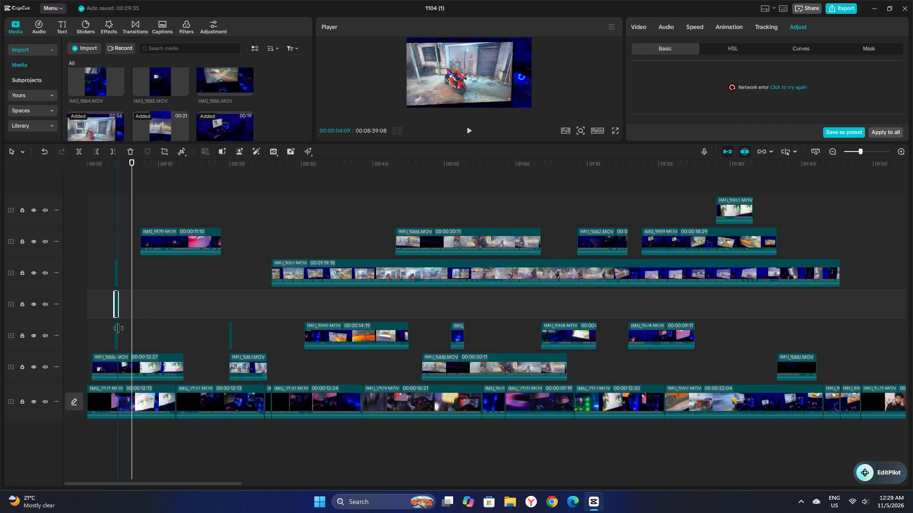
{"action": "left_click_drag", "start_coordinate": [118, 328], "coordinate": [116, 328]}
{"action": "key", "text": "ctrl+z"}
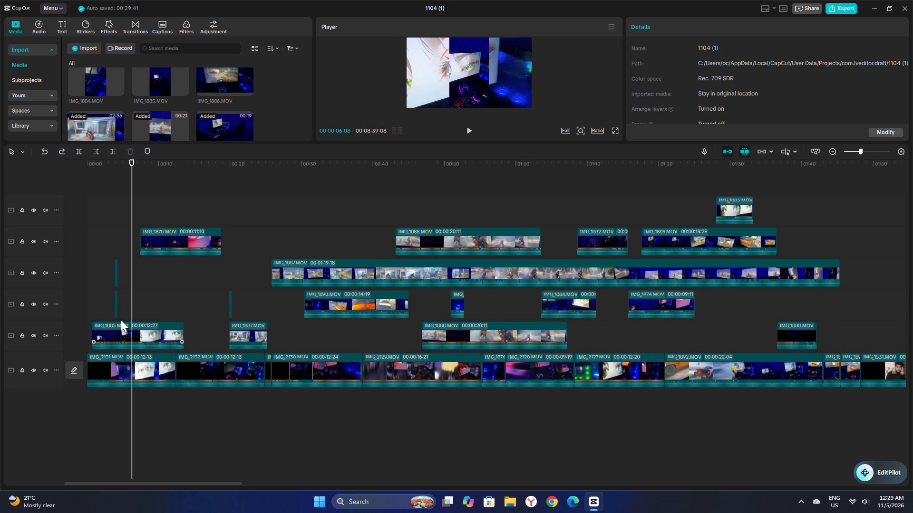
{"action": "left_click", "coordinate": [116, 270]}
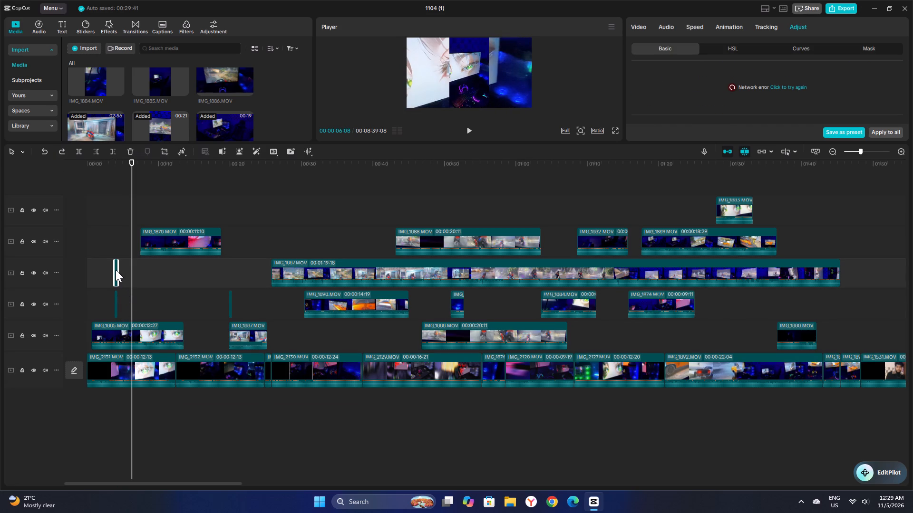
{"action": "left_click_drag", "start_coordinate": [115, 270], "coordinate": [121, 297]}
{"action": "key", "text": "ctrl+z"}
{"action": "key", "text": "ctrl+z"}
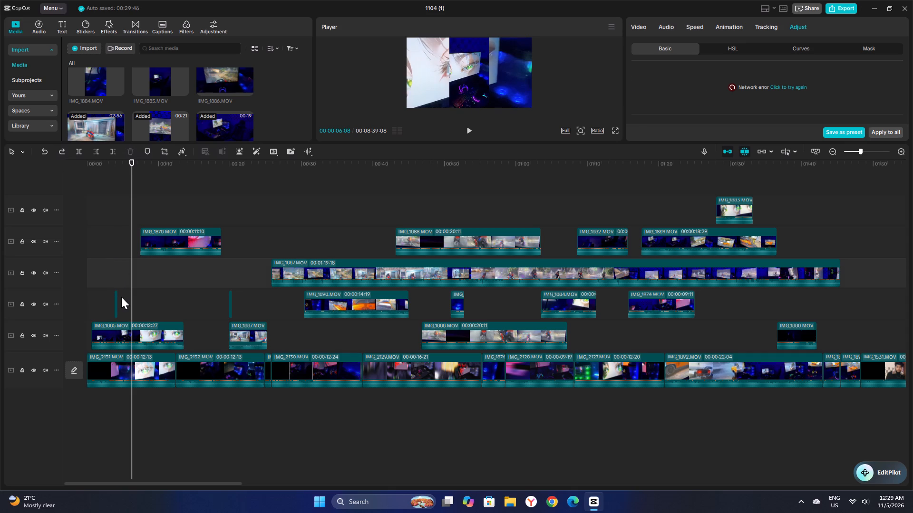
Paste further duplicates of the very short clip on the same overlay track at 00:00:05:24 and 00:00:10:05.
{"action": "left_click", "coordinate": [128, 297]}
{"action": "key", "text": "ctrl+c"}
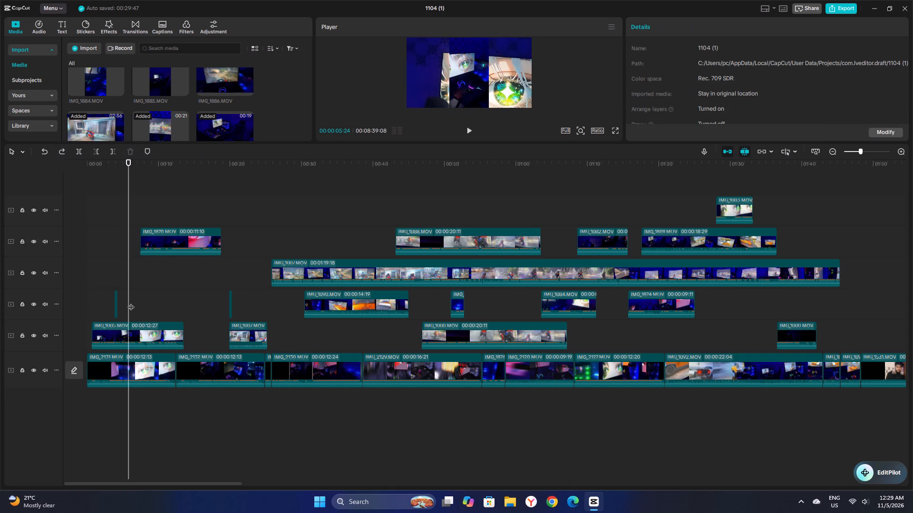
{"action": "key", "text": "ctrl+v"}
{"action": "left_click", "coordinate": [160, 305]}
{"action": "key", "text": "ctrl+v"}
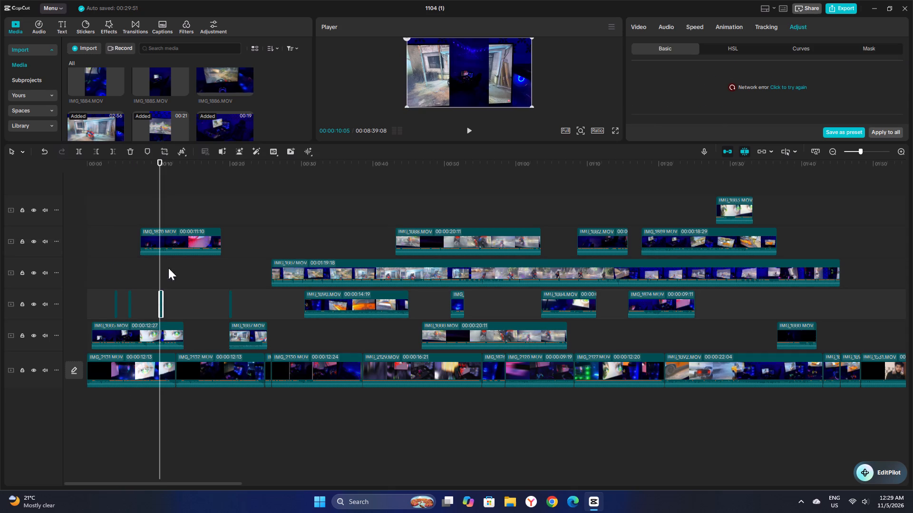
Split the first clip on the upper overlay track at 00:00:10:05 and trim its first piece's start to a sliver before the cut.
{"action": "left_click", "coordinate": [173, 243]}
{"action": "left_click", "coordinate": [82, 154]}
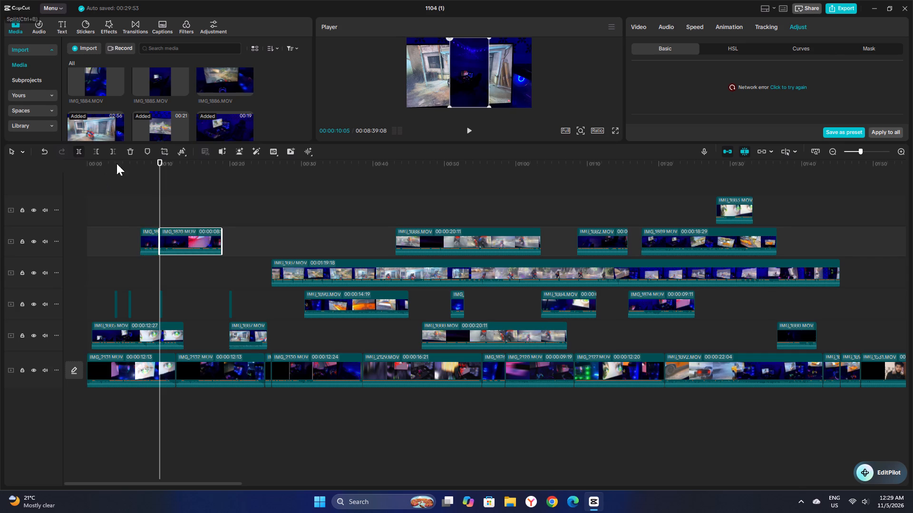
{"action": "left_click", "coordinate": [152, 244]}
{"action": "left_click_drag", "start_coordinate": [141, 236], "coordinate": [157, 242]}
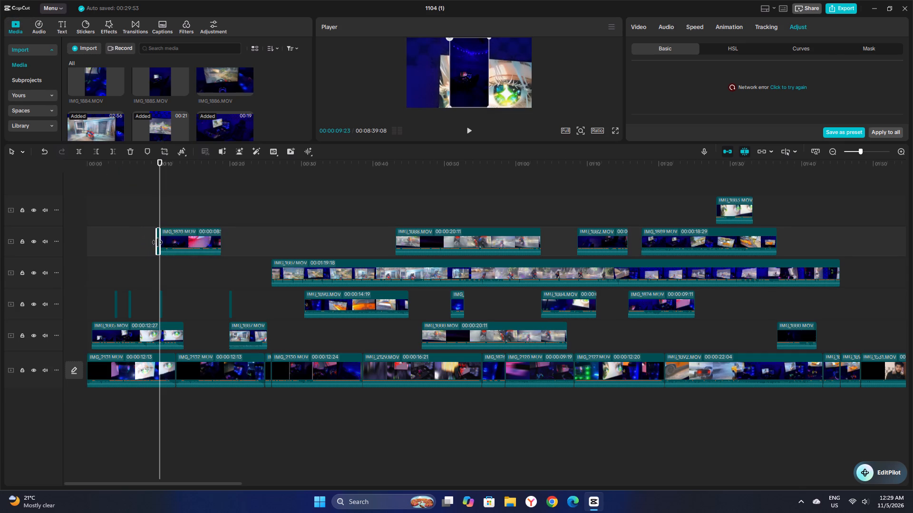
{"action": "left_click_drag", "start_coordinate": [157, 242], "coordinate": [159, 243]}
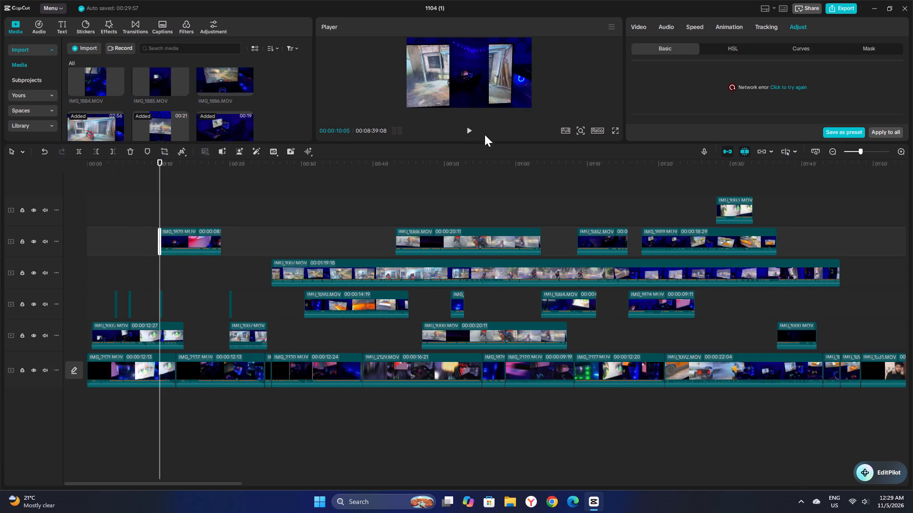
Enlarge the player area, then shift the split portrait clip toward the frame's right and the short motorcycle clip toward its left.
{"action": "left_click_drag", "start_coordinate": [474, 142], "coordinate": [450, 261]}
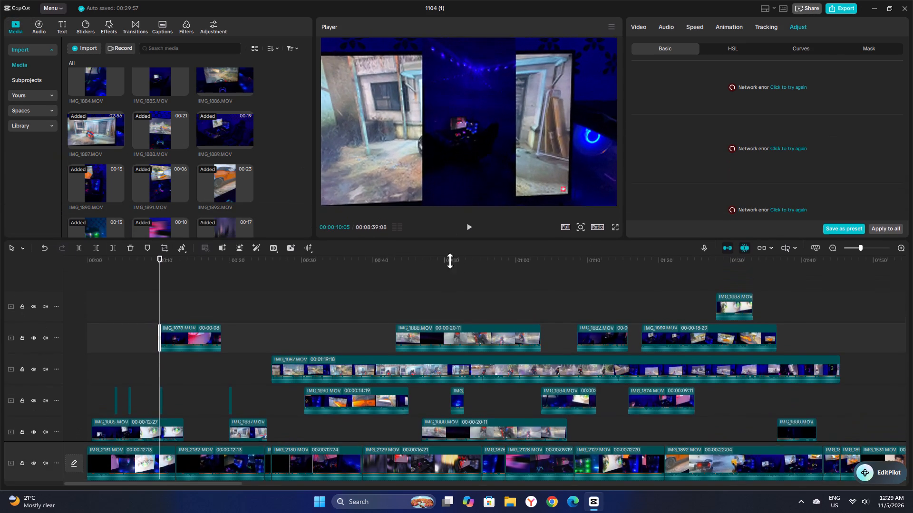
{"action": "left_click_drag", "start_coordinate": [450, 261], "coordinate": [448, 268]}
{"action": "left_click", "coordinate": [446, 139]}
{"action": "left_click_drag", "start_coordinate": [446, 139], "coordinate": [569, 133]}
{"action": "left_click", "coordinate": [456, 123]}
{"action": "left_click_drag", "start_coordinate": [452, 130], "coordinate": [392, 125]}
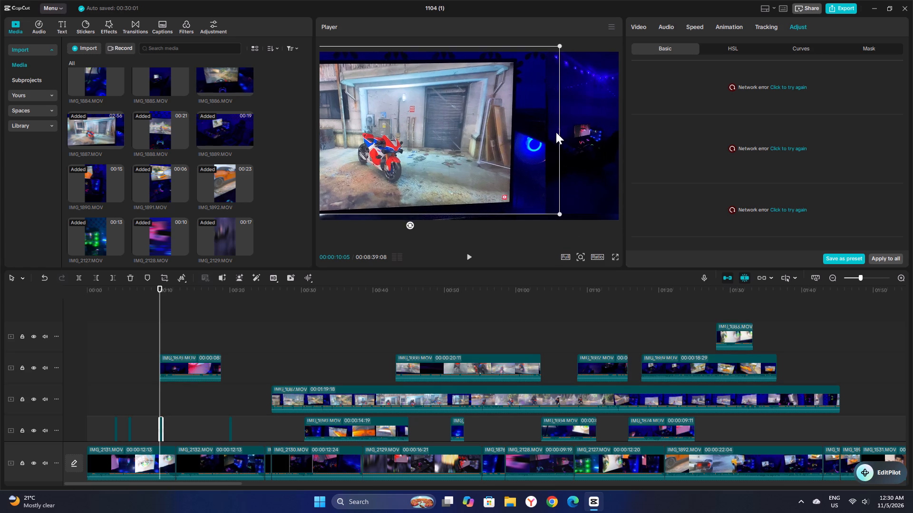
Scale the split portrait clip starting at 00:00:10:05 to about 287% and position it at about X 2509 in the frame.
{"action": "left_click", "coordinate": [577, 135]}
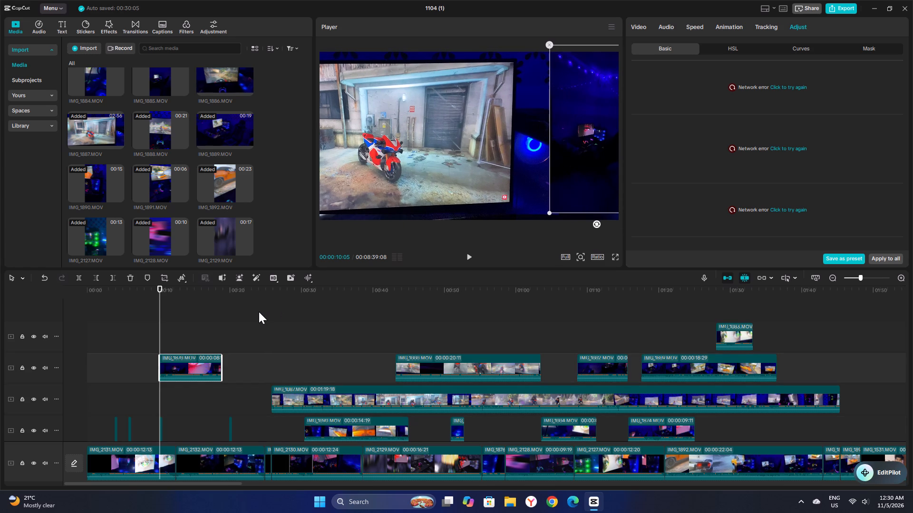
{"action": "key", "text": "space"}
{"action": "key", "text": "space"}
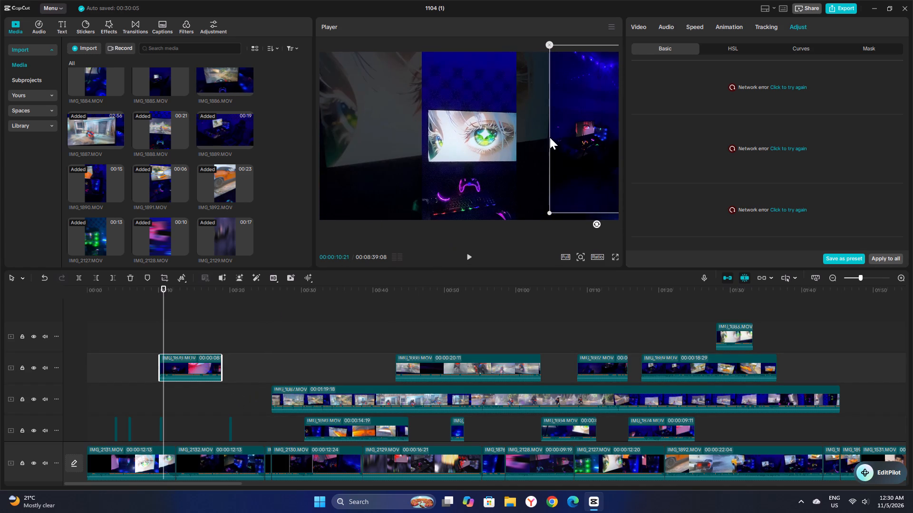
{"action": "left_click_drag", "start_coordinate": [578, 150], "coordinate": [560, 151]}
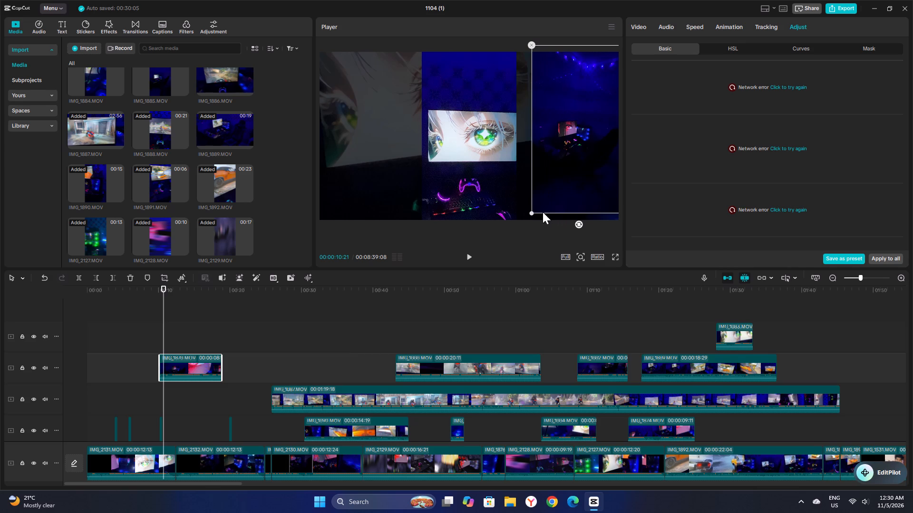
{"action": "left_click_drag", "start_coordinate": [533, 212], "coordinate": [481, 496]}
{"action": "left_click_drag", "start_coordinate": [491, 174], "coordinate": [516, 183]}
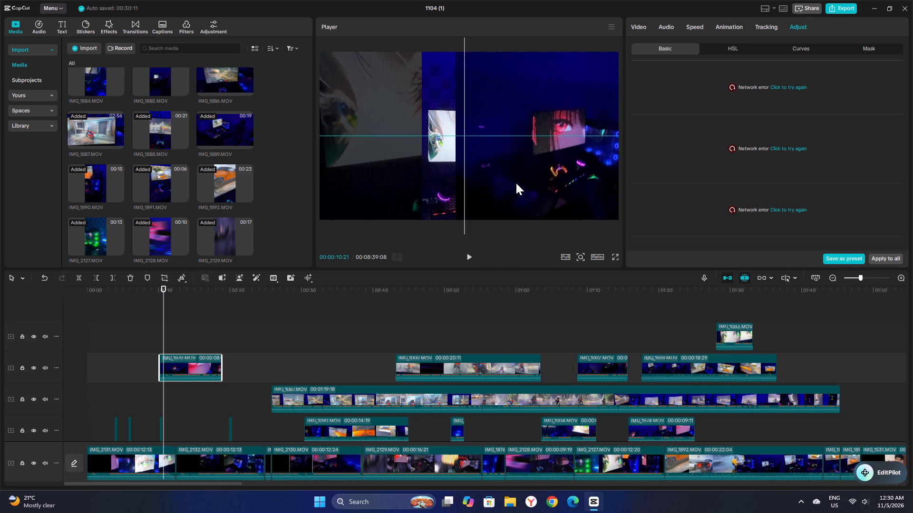
{"action": "left_click_drag", "start_coordinate": [516, 183], "coordinate": [576, 182]}
Enlarge the centered portrait eye clip at 00:00:10:21 in the preview and shift it toward the frame's left side.
{"action": "left_click", "coordinate": [452, 152]}
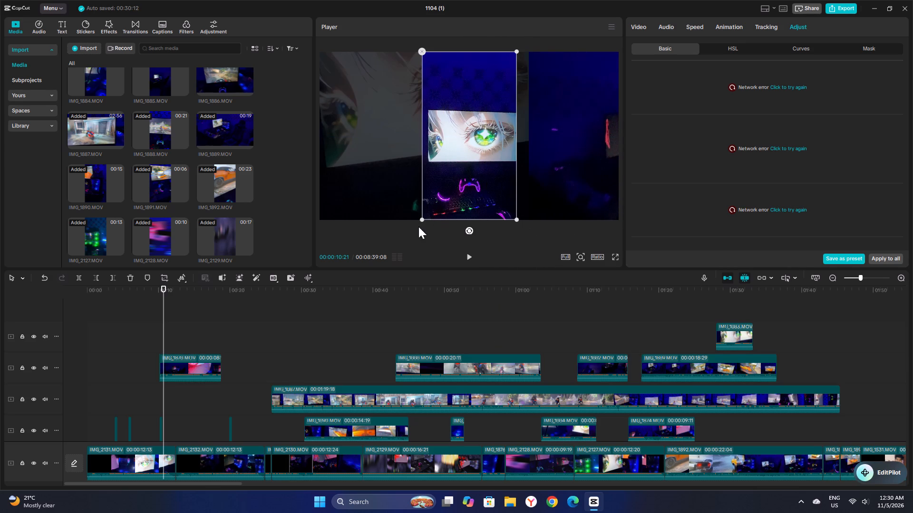
{"action": "left_click_drag", "start_coordinate": [420, 218], "coordinate": [286, 394]}
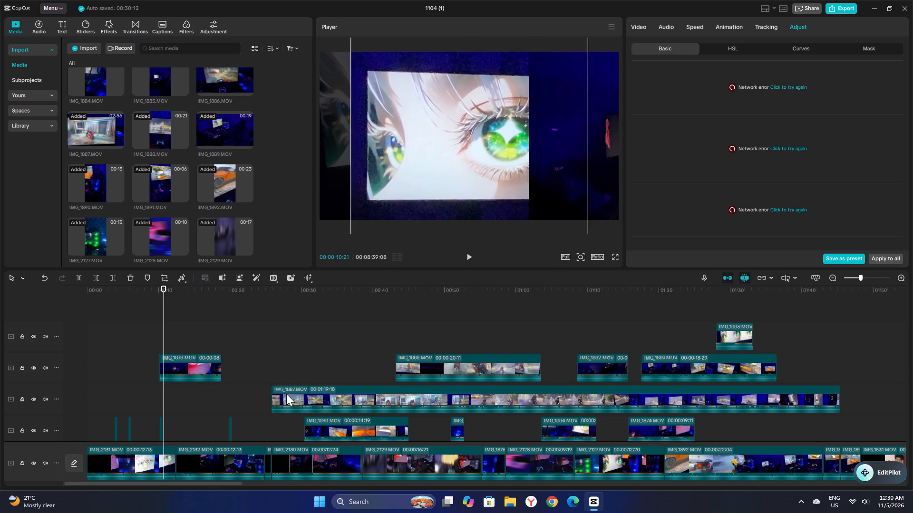
{"action": "left_click_drag", "start_coordinate": [286, 394], "coordinate": [270, 410]}
{"action": "left_click_drag", "start_coordinate": [423, 113], "coordinate": [400, 113]}
Slightly reduce the scale of the upper overlay clip that starts at about 00:00:10:05.
{"action": "left_click", "coordinate": [185, 374]}
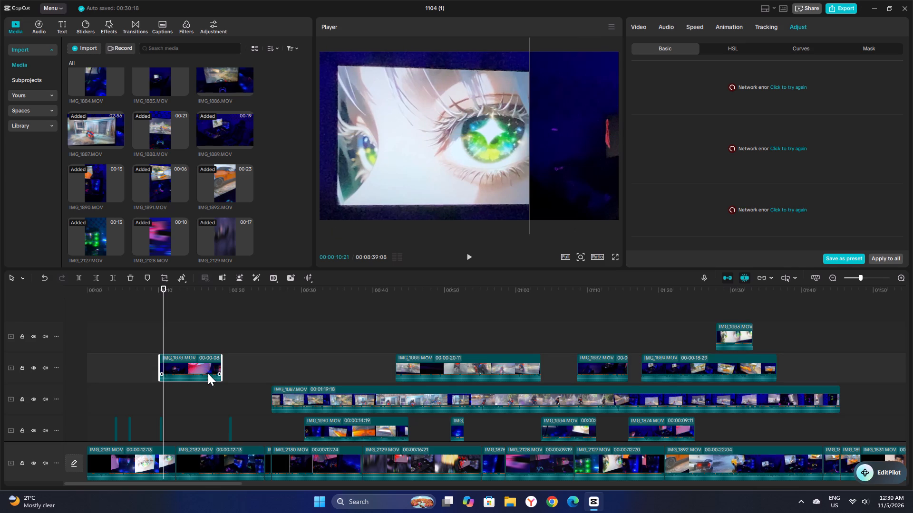
{"action": "right_click", "coordinate": [190, 369]}
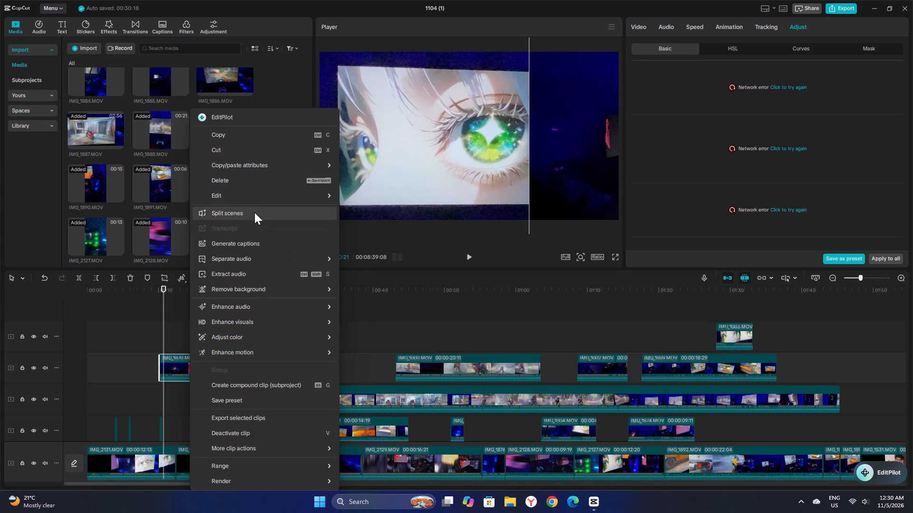
{"action": "left_click", "coordinate": [187, 372]}
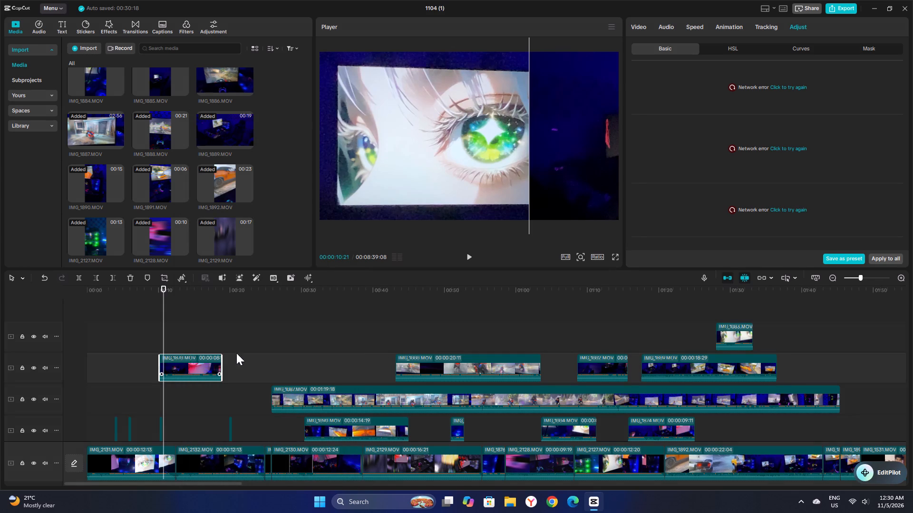
{"action": "left_click", "coordinate": [725, 26]}
{"action": "left_click", "coordinate": [692, 20]}
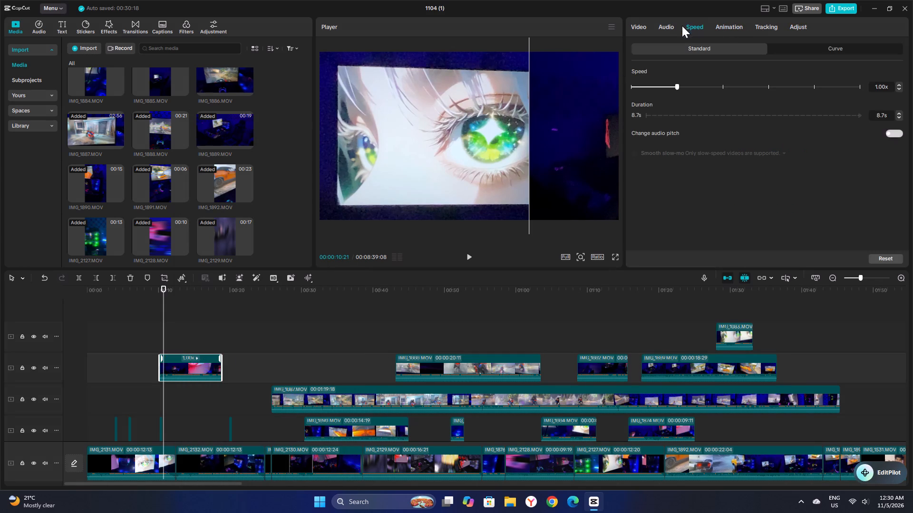
{"action": "left_click", "coordinate": [673, 22]}
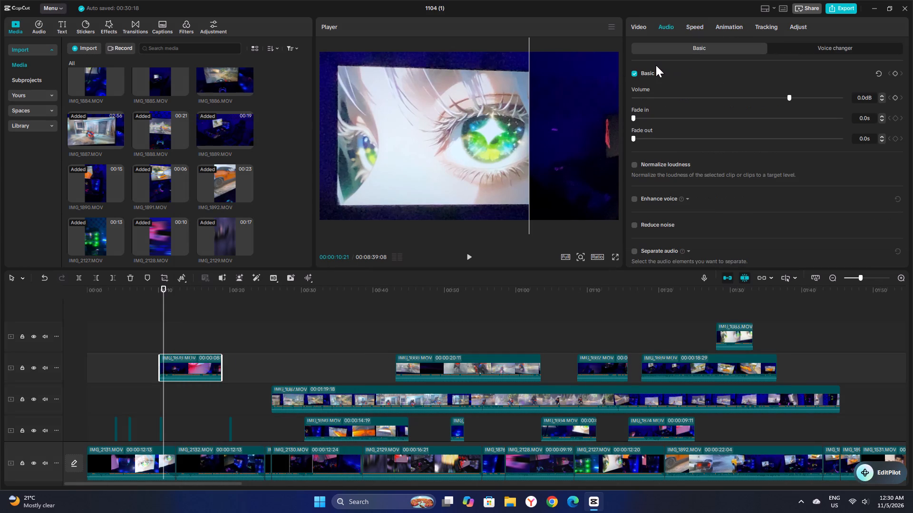
{"action": "left_click", "coordinate": [643, 24]}
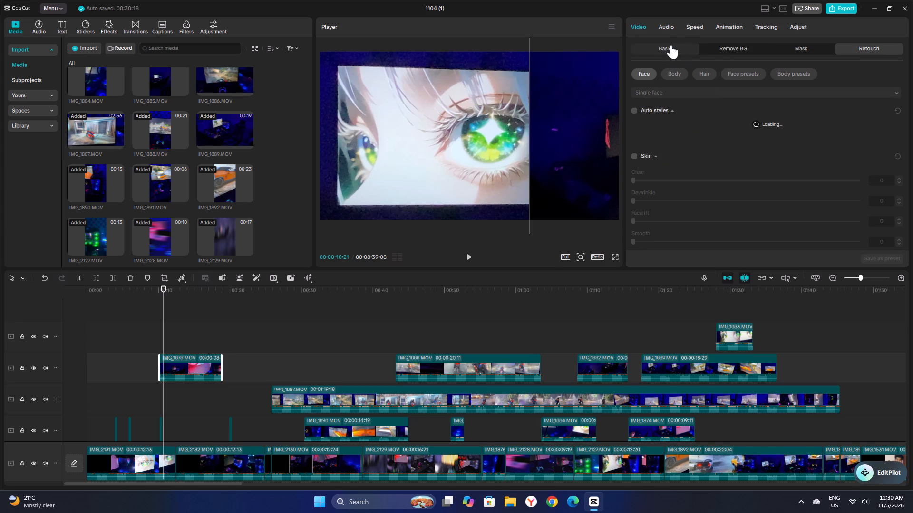
{"action": "left_click", "coordinate": [811, 48]}
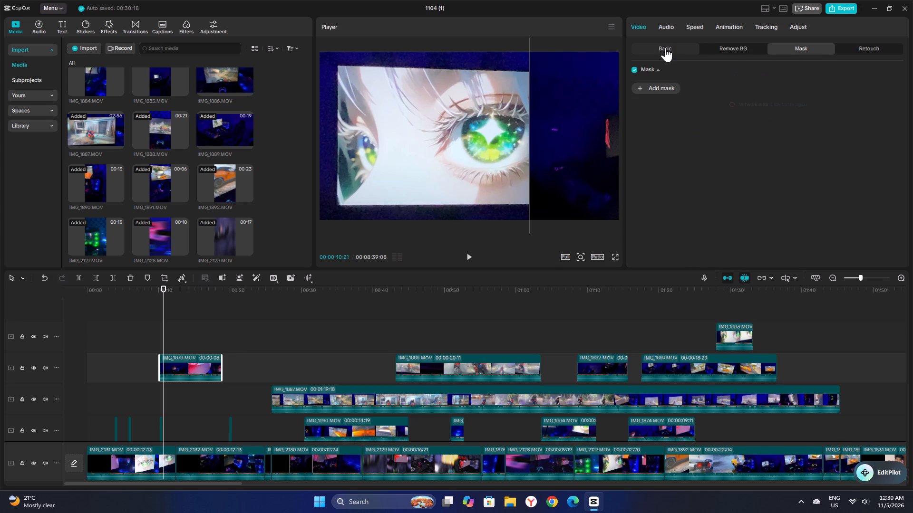
{"action": "left_click", "coordinate": [664, 52]}
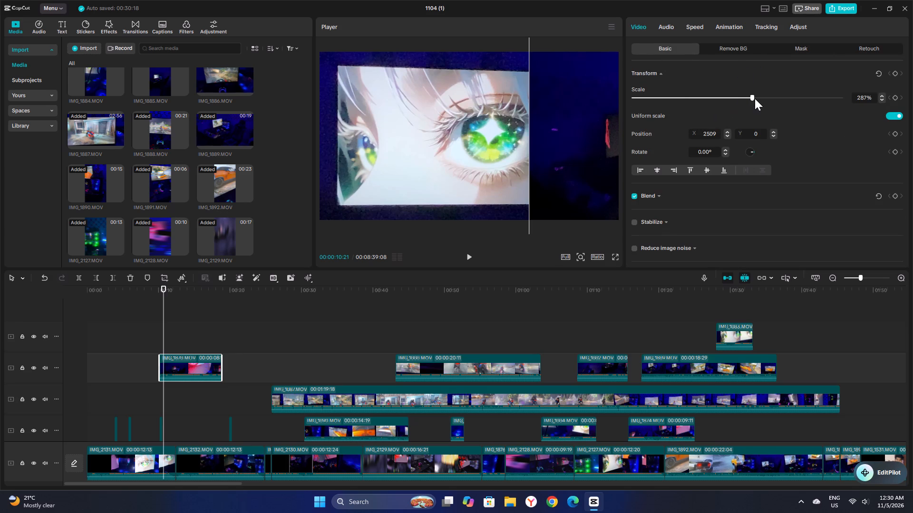
{"action": "left_click_drag", "start_coordinate": [751, 98], "coordinate": [738, 100]}
Examine the basic video settings of the first main-track clip, IMG_2131.MOV, including Stabilize and Reduce image noise.
{"action": "left_click", "coordinate": [159, 454]}
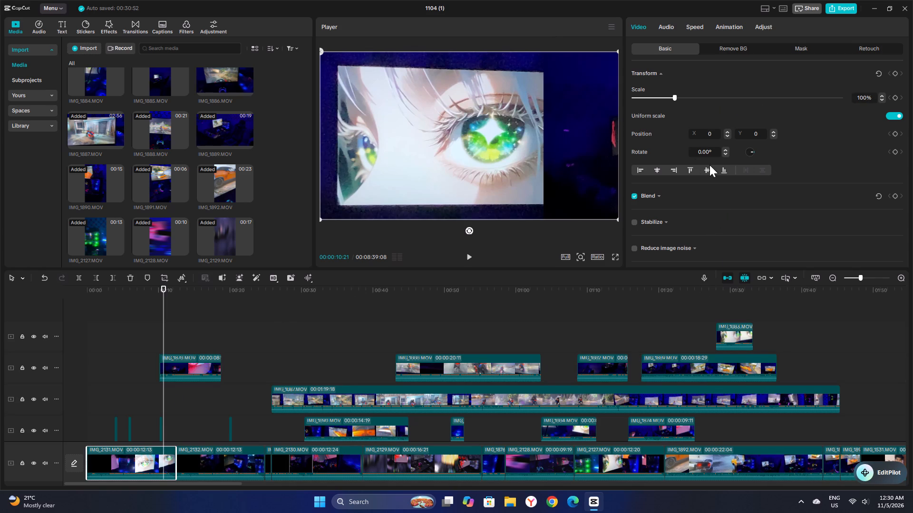
{"action": "scroll", "coordinate": [680, 203], "scroll_direction": "down", "scroll_amount": 2}
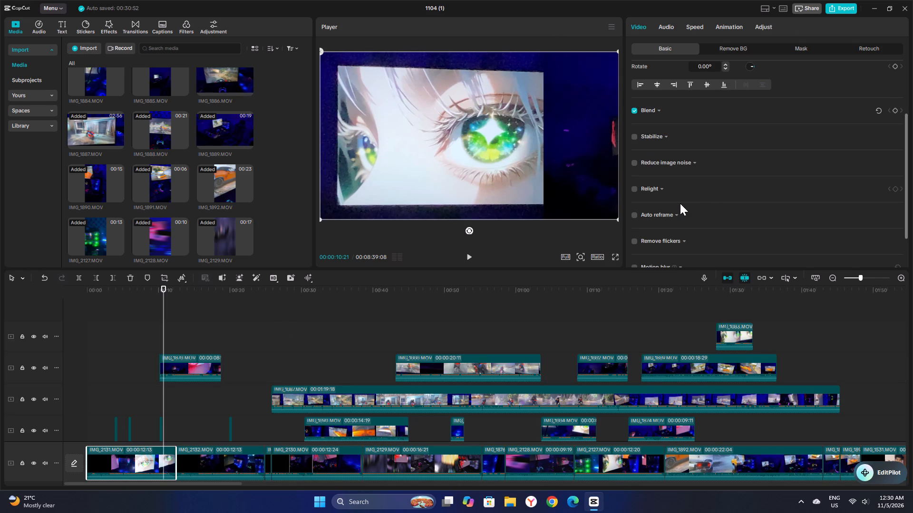
{"action": "left_click", "coordinate": [652, 138]}
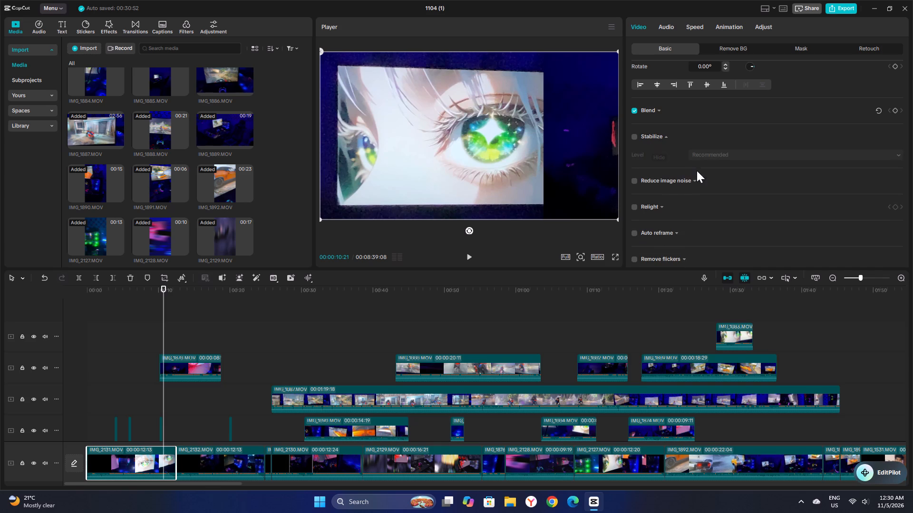
{"action": "left_click", "coordinate": [689, 182]}
{"action": "scroll", "coordinate": [690, 185], "scroll_direction": "down", "scroll_amount": 4}
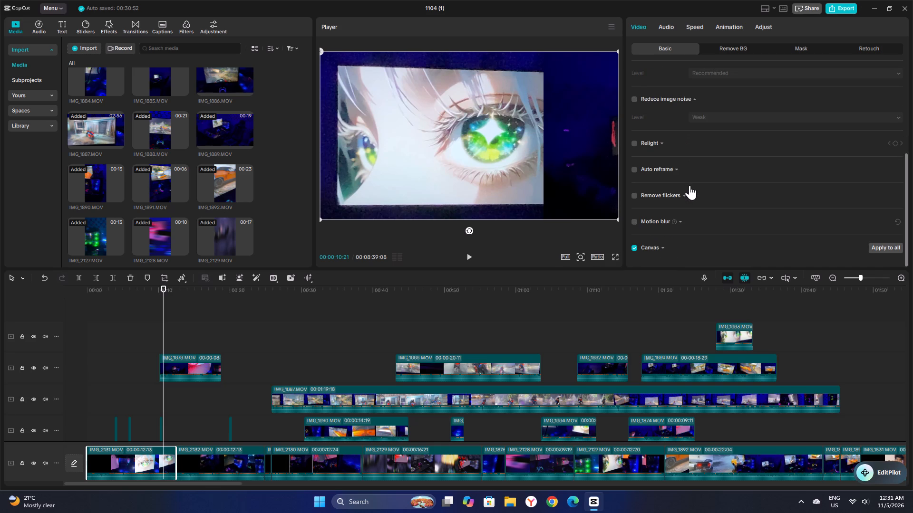
{"action": "scroll", "coordinate": [690, 185], "scroll_direction": "down", "scroll_amount": 1}
{"action": "scroll", "coordinate": [690, 185], "scroll_direction": "up", "scroll_amount": 6}
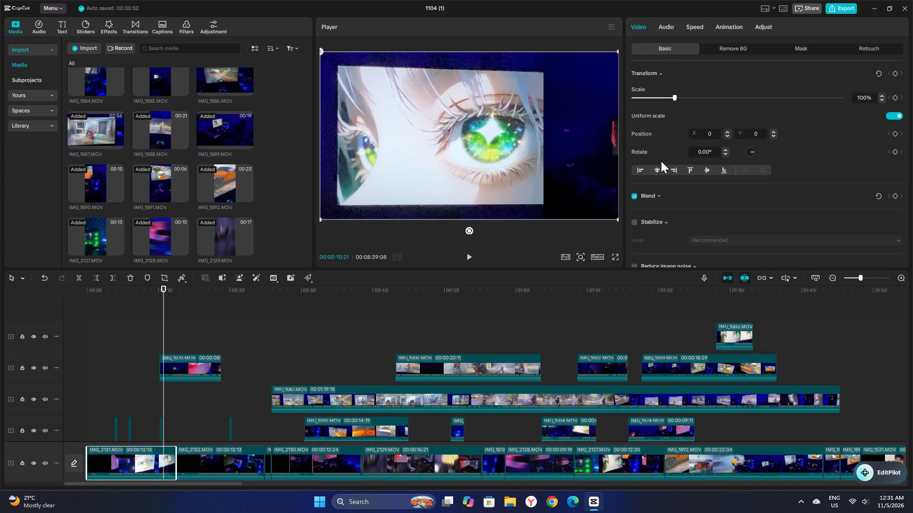
Lower the blend opacity of the first main-track clip, IMG_2131.MOV, to 90%.
{"action": "left_click", "coordinate": [661, 198]}
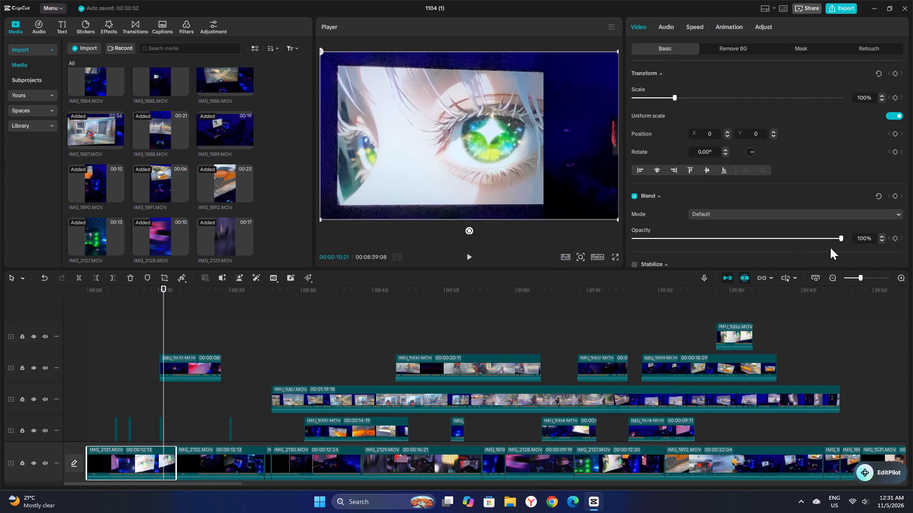
{"action": "left_click_drag", "start_coordinate": [840, 237], "coordinate": [690, 246]}
{"action": "left_click_drag", "start_coordinate": [690, 246], "coordinate": [820, 246]}
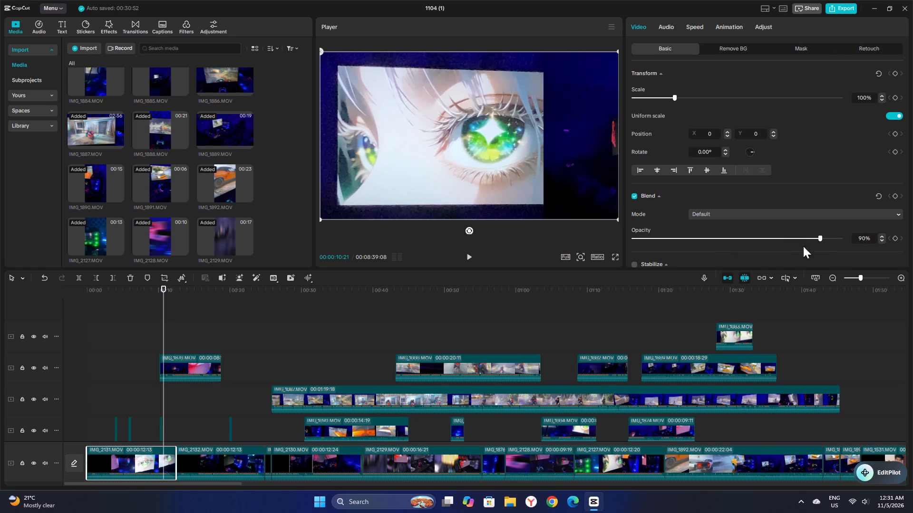
Shift the upper overlay clip near the 10-second mark slightly along its track so it starts at about 00:00:10:21.
{"action": "left_click", "coordinate": [171, 360]}
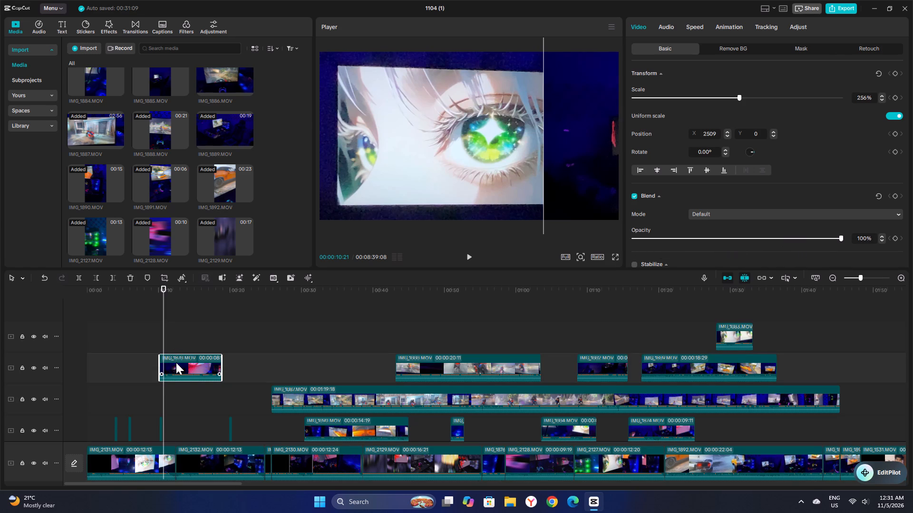
{"action": "left_click", "coordinate": [178, 364]}
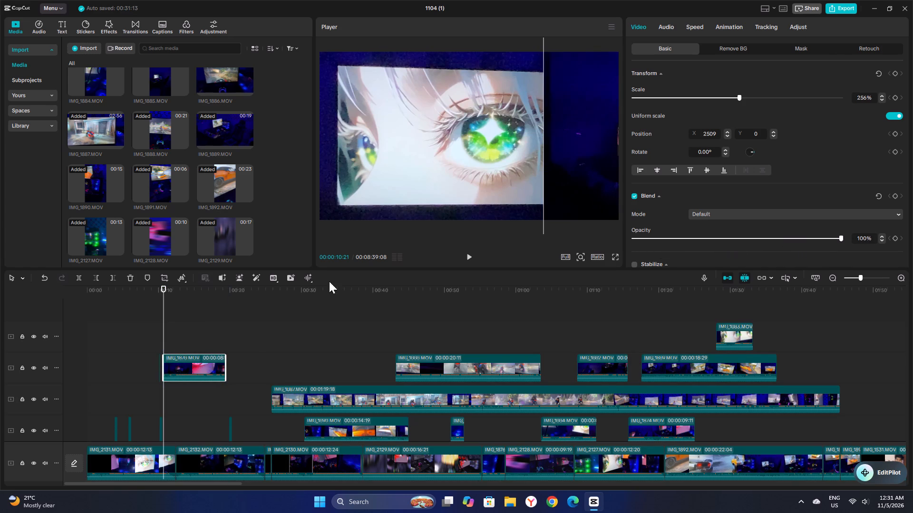
{"action": "left_click", "coordinate": [567, 137]}
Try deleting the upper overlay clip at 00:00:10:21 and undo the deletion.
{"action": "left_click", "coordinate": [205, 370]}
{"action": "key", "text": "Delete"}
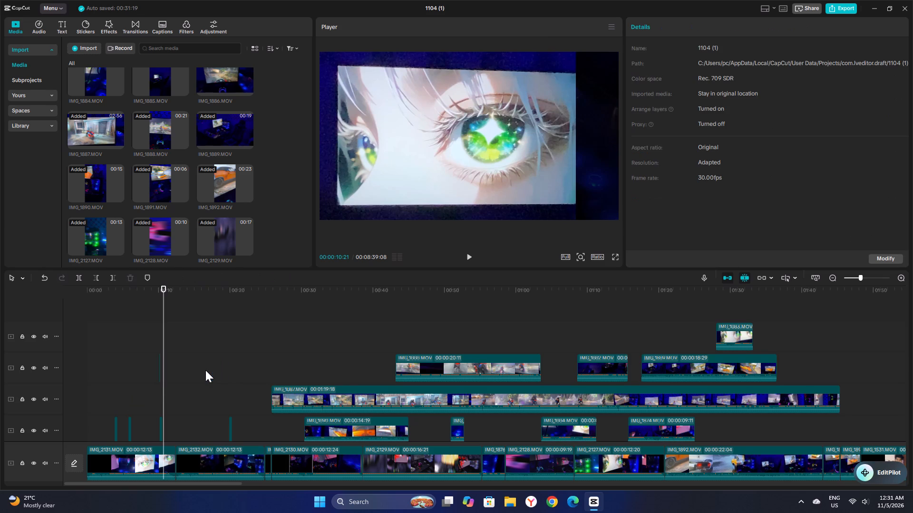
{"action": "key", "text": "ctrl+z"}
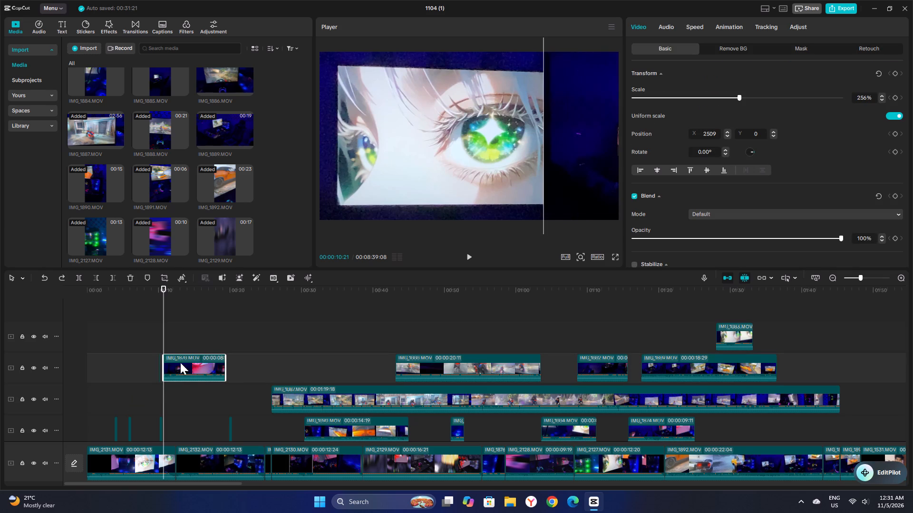
Swap the first two main-track clips so IMG_2132.MOV comes before IMG_2131.MOV.
{"action": "left_click", "coordinate": [159, 458]}
{"action": "left_click_drag", "start_coordinate": [159, 458], "coordinate": [148, 458]}
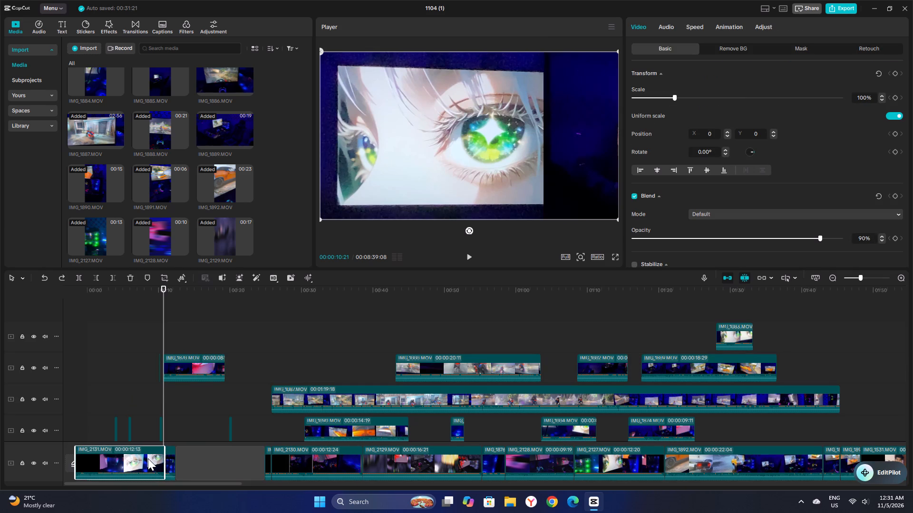
Play to 00:00:08:13 and move the green-eye overlay toward the frame's left side, to about X -1871, Y -278.
{"action": "left_click", "coordinate": [142, 392]}
{"action": "key", "text": "space"}
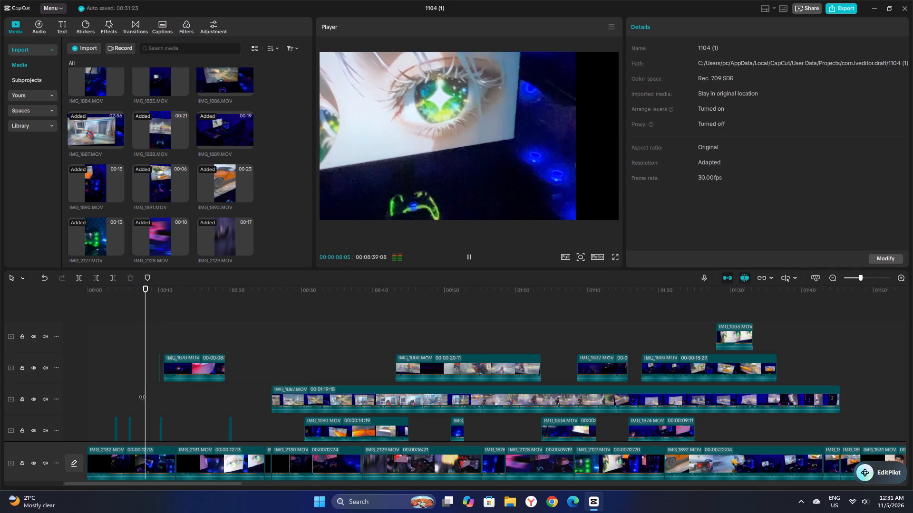
{"action": "key", "text": "space"}
{"action": "left_click", "coordinate": [403, 108]}
{"action": "left_click_drag", "start_coordinate": [409, 114], "coordinate": [639, 188]}
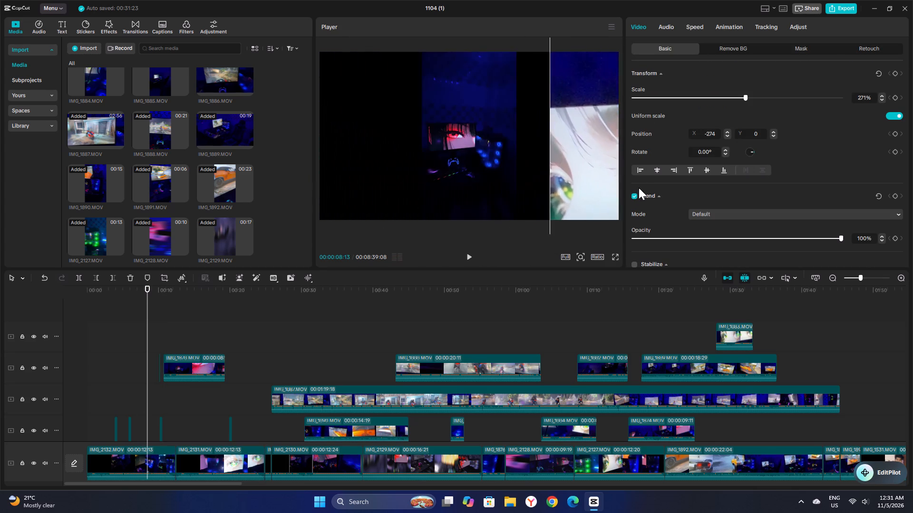
{"action": "left_click_drag", "start_coordinate": [639, 188], "coordinate": [284, 136]}
Position the main-track clip IMG_2132.MOV at about X 1651, Y 58 in the frame and enlarge it to about 284%.
{"action": "left_click", "coordinate": [479, 133]}
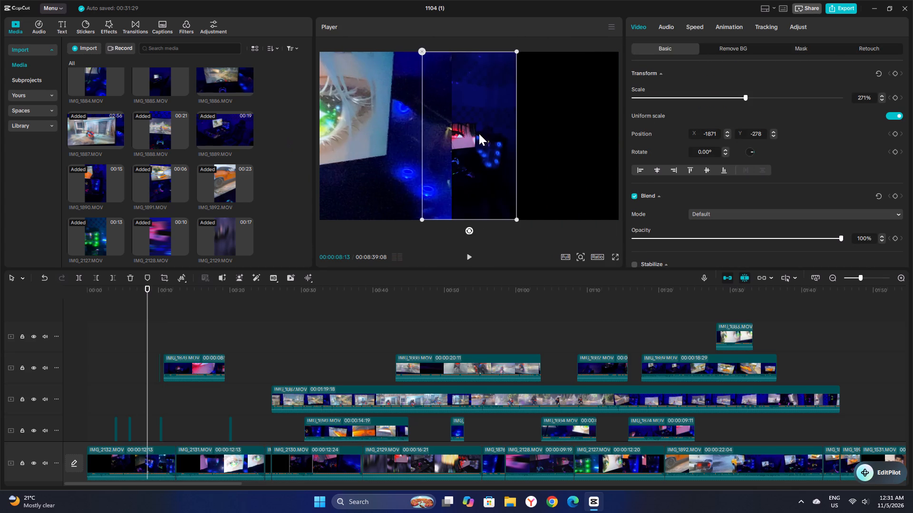
{"action": "left_click_drag", "start_coordinate": [479, 133], "coordinate": [607, 129]}
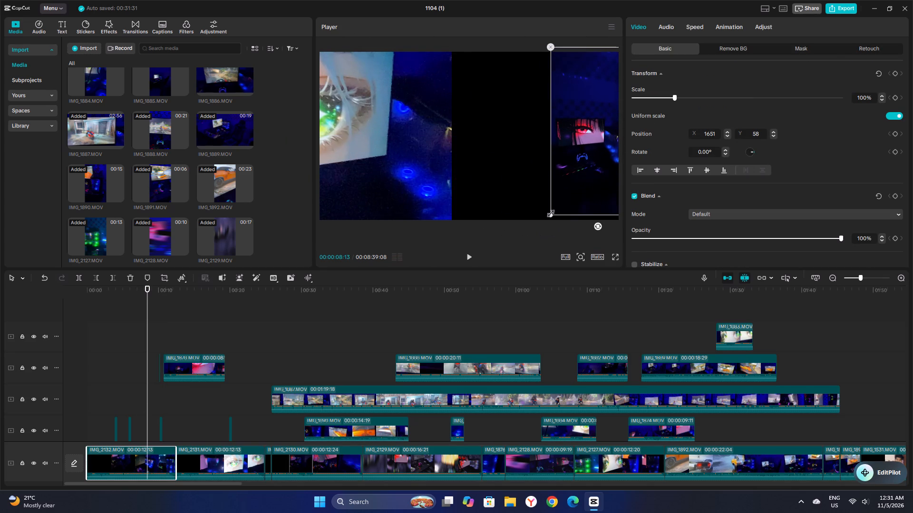
{"action": "left_click_drag", "start_coordinate": [549, 212], "coordinate": [356, 392]}
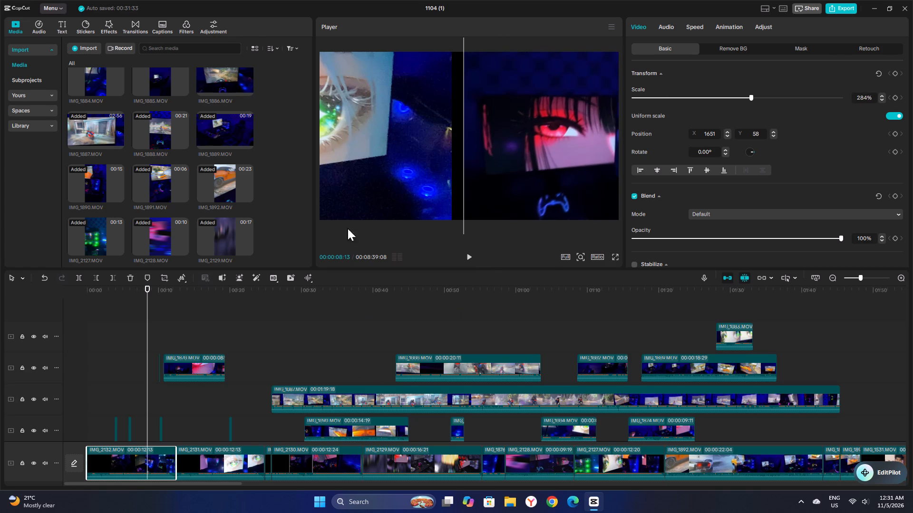
Reposition the green-eye overlay to about X -873, Y -488 so it meets the red-eye clip.
{"action": "left_click_drag", "start_coordinate": [364, 176], "coordinate": [410, 184]}
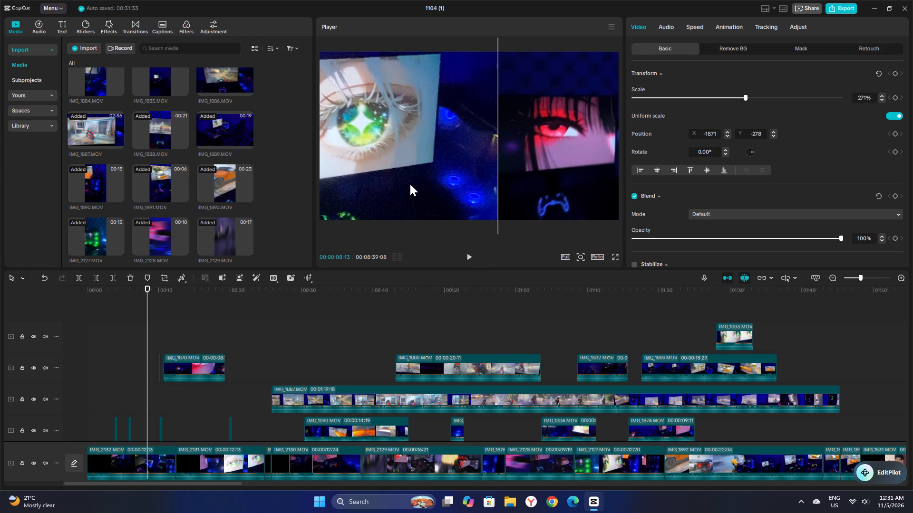
{"action": "left_click_drag", "start_coordinate": [410, 184], "coordinate": [441, 193]}
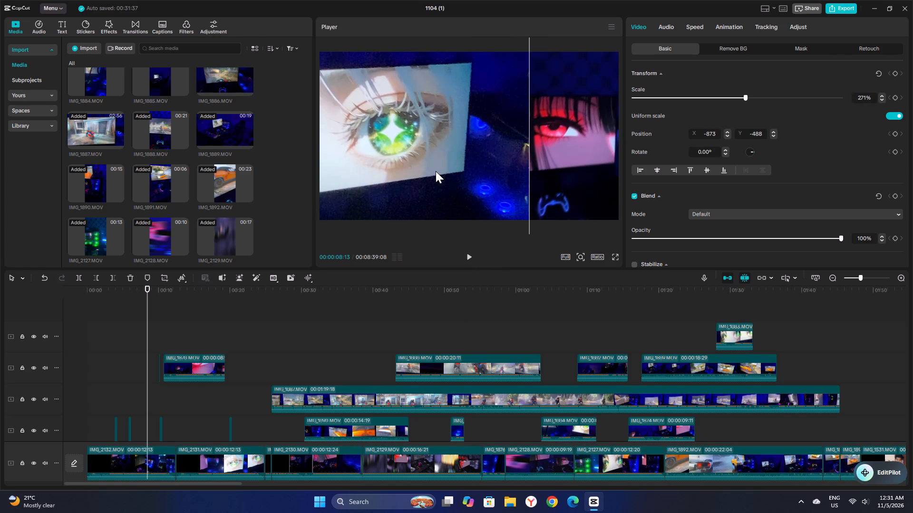
Play back the side-by-side composition from 00:00:08:13 and check the motorcycle footage at about 00:00:33.
{"action": "key", "text": "space"}
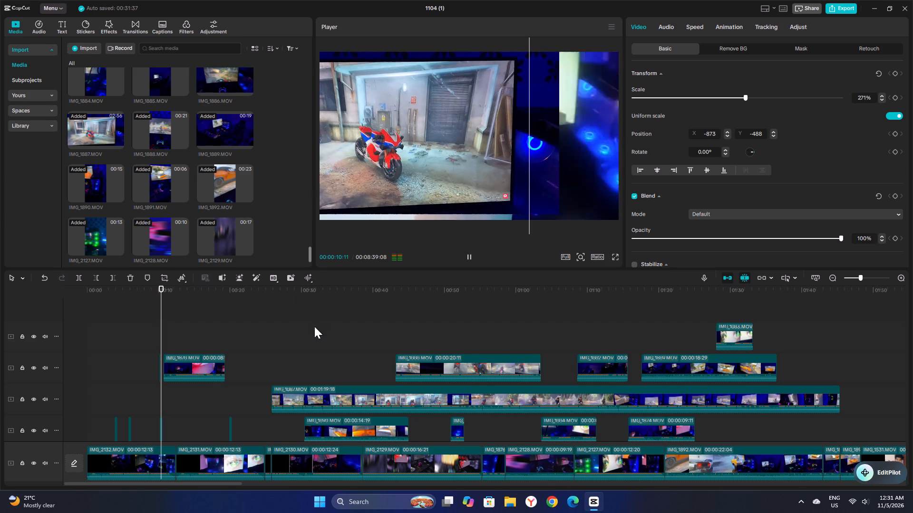
{"action": "key", "text": "space"}
{"action": "key", "text": "space"}
{"action": "key", "text": "space"}
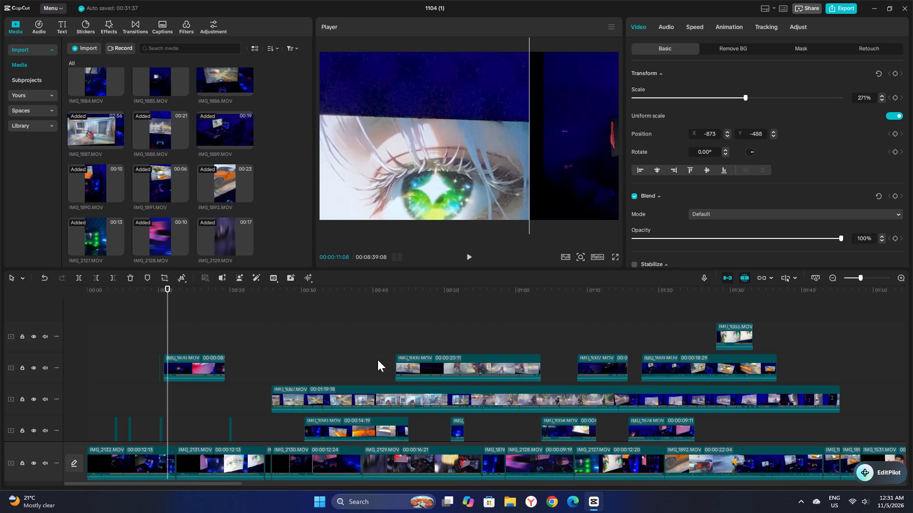
{"action": "left_click", "coordinate": [319, 360]}
{"action": "key", "text": "space"}
{"action": "key", "text": "space"}
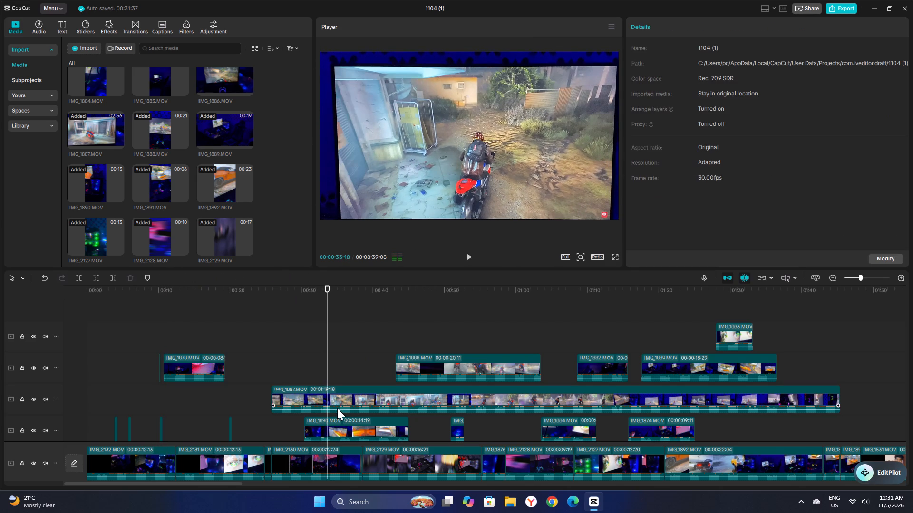
Move the long IMG_1887.MOV overlay clip to a new top track, starting at about 24 seconds.
{"action": "left_click_drag", "start_coordinate": [335, 402], "coordinate": [323, 326]}
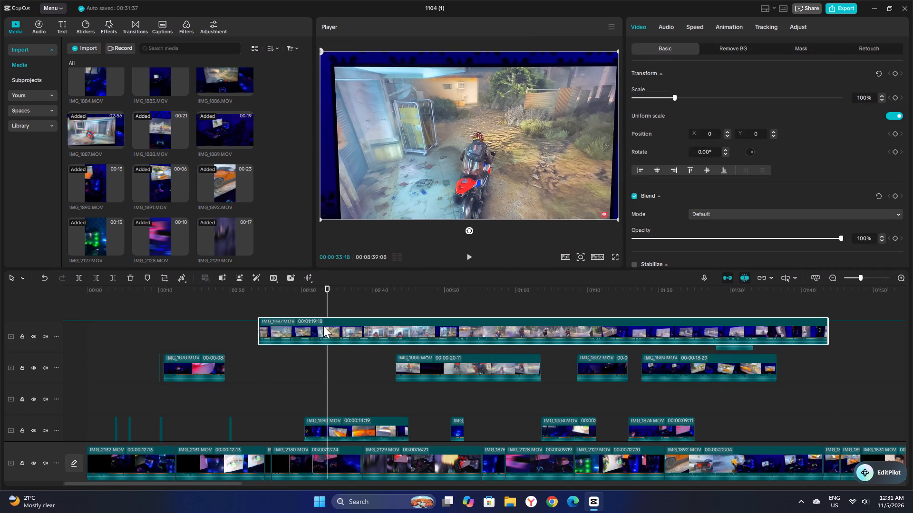
{"action": "left_click_drag", "start_coordinate": [323, 326], "coordinate": [323, 324]}
Split the main-track clip IMG_2130.MOV at 00:00:28:10.
{"action": "left_click", "coordinate": [290, 308]}
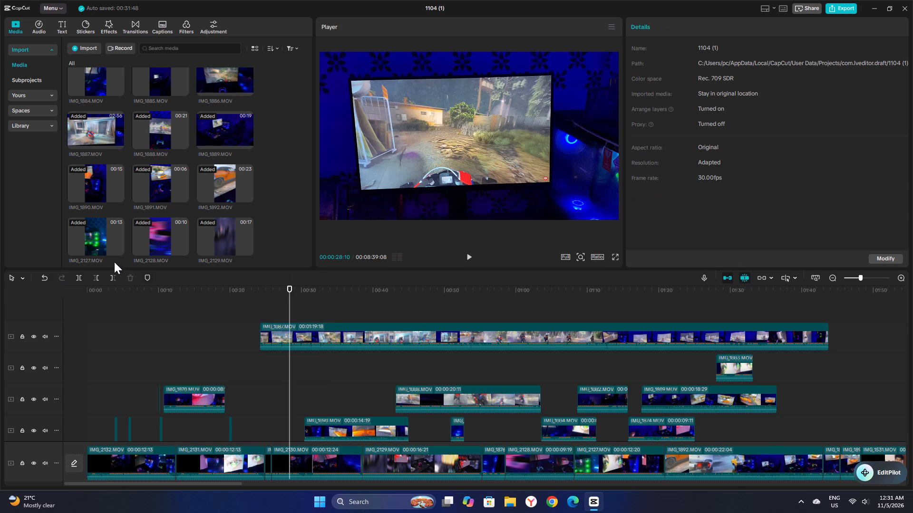
{"action": "left_click", "coordinate": [81, 279]}
{"action": "key", "text": "Delete"}
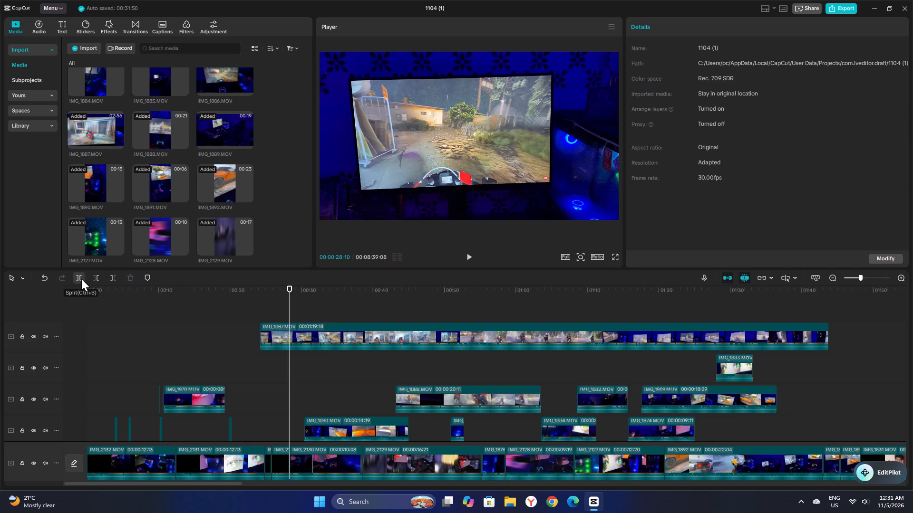
Split the long IMG_1887.MOV clip on the top track at 00:00:28:10.
{"action": "left_click", "coordinate": [270, 341]}
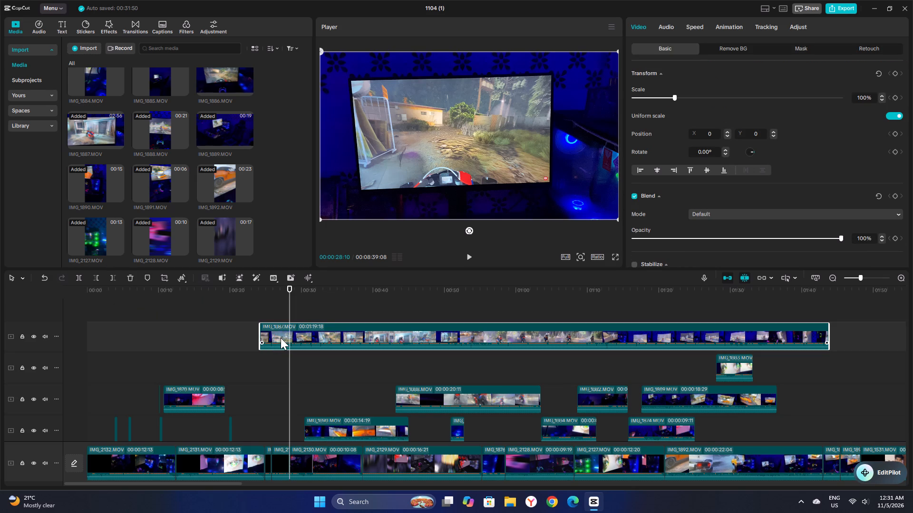
{"action": "key", "text": "d"}
{"action": "key", "text": "s"}
{"action": "key", "text": "s"}
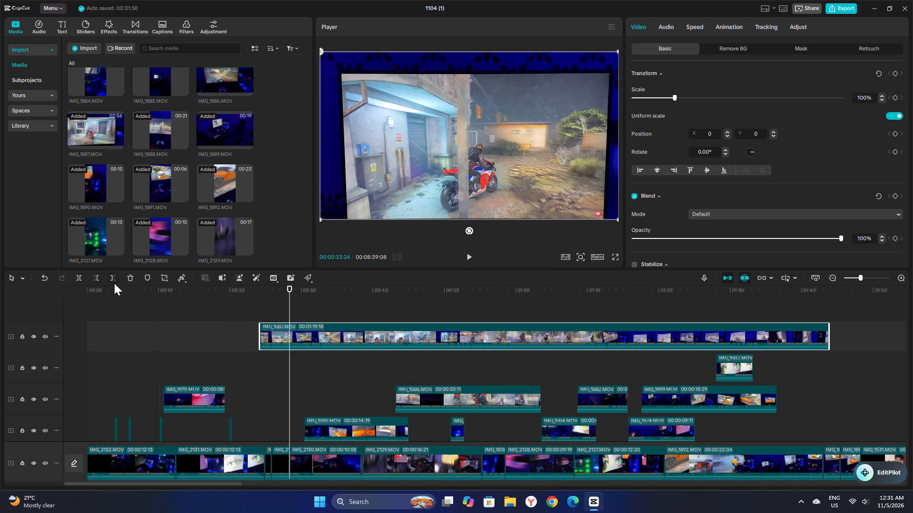
{"action": "left_click", "coordinate": [77, 277]}
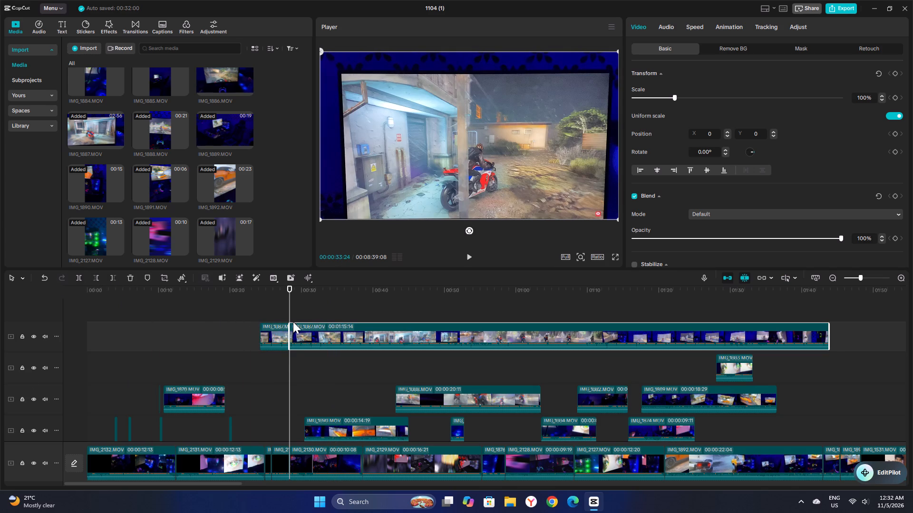
Split the top-track IMG_1887.MOV clip again at 00:00:43:05.
{"action": "left_click_drag", "start_coordinate": [290, 310], "coordinate": [397, 306]}
{"action": "left_click", "coordinate": [78, 278]}
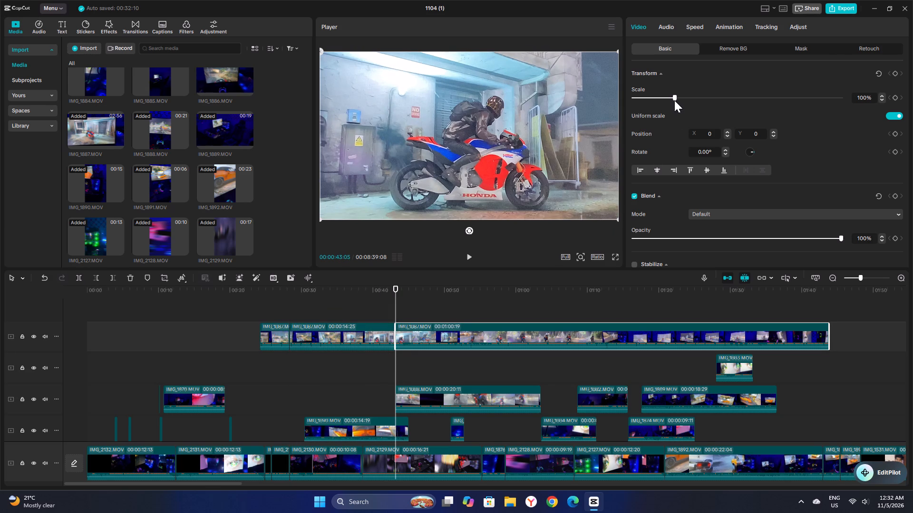
Split the remaining top-track IMG_1887.MOV clip at 00:00:44:09 to isolate a short motorcycle segment.
{"action": "key", "text": "space"}
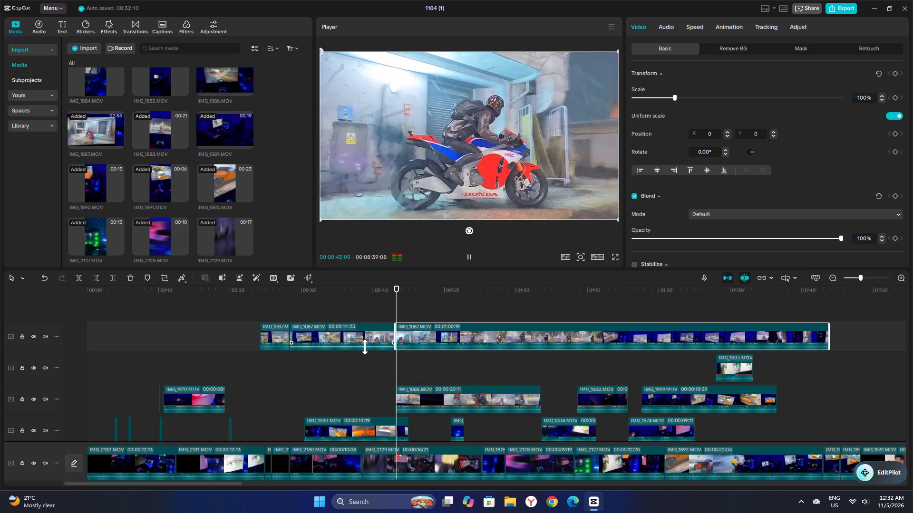
{"action": "key", "text": "space"}
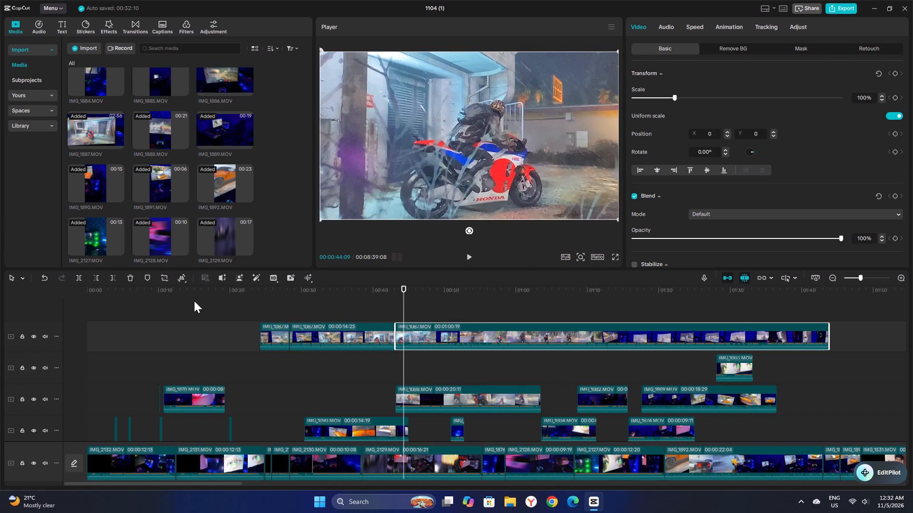
{"action": "left_click", "coordinate": [80, 278]}
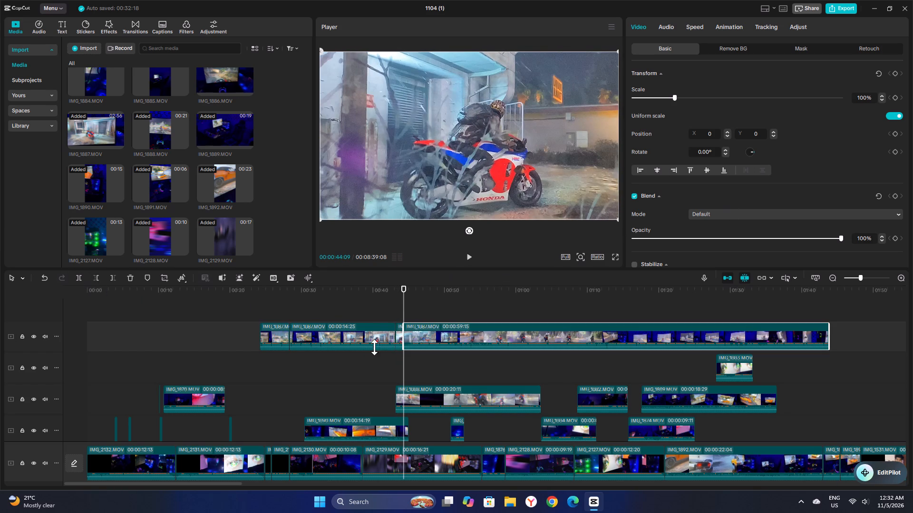
Scale the short top-track motorcycle segment between 00:00:43:05 and 00:00:44:09 to 166%.
{"action": "left_click", "coordinate": [390, 300]}
{"action": "key", "text": "space"}
{"action": "key", "text": "space"}
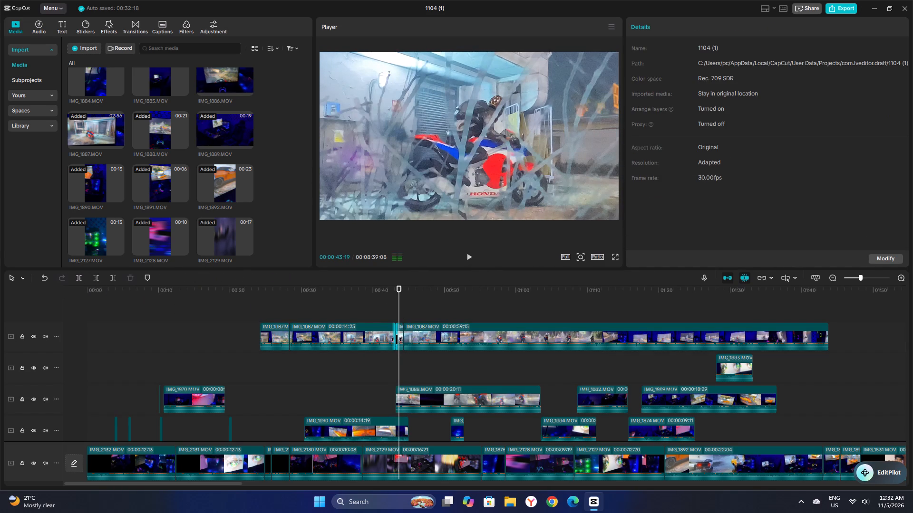
{"action": "left_click", "coordinate": [398, 340]}
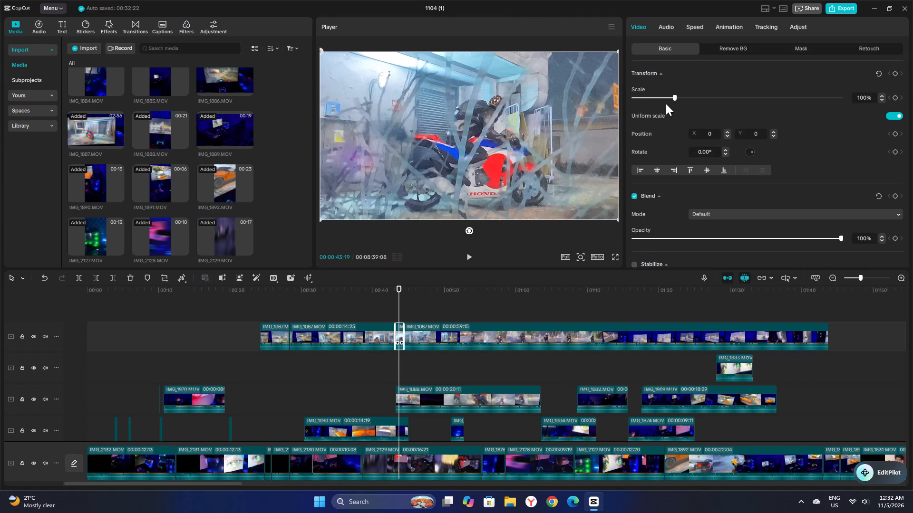
{"action": "left_click_drag", "start_coordinate": [676, 97], "coordinate": [704, 95]}
Play back parts of the motorcycle footage around the edited segment, including from about 00:00:53.
{"action": "left_click", "coordinate": [426, 298]}
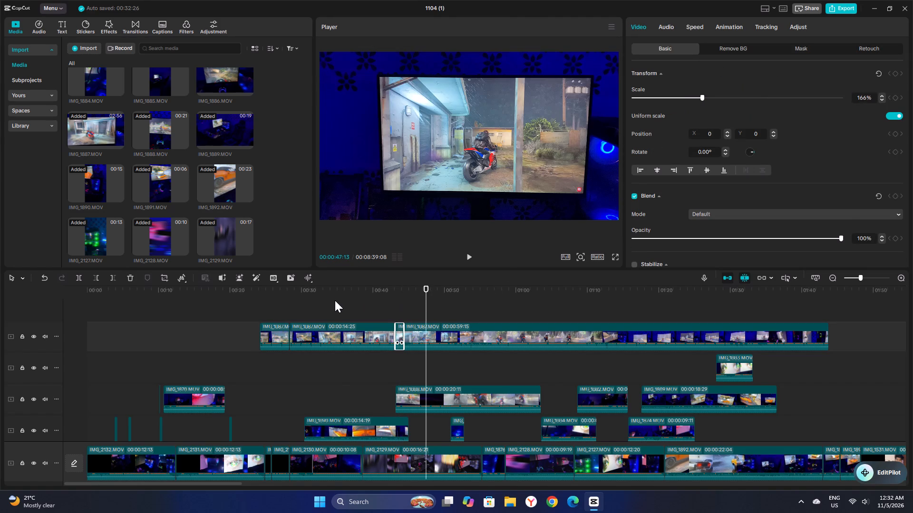
{"action": "left_click", "coordinate": [335, 300]}
{"action": "key", "text": "space"}
{"action": "left_click", "coordinate": [470, 292]}
{"action": "key", "text": "space"}
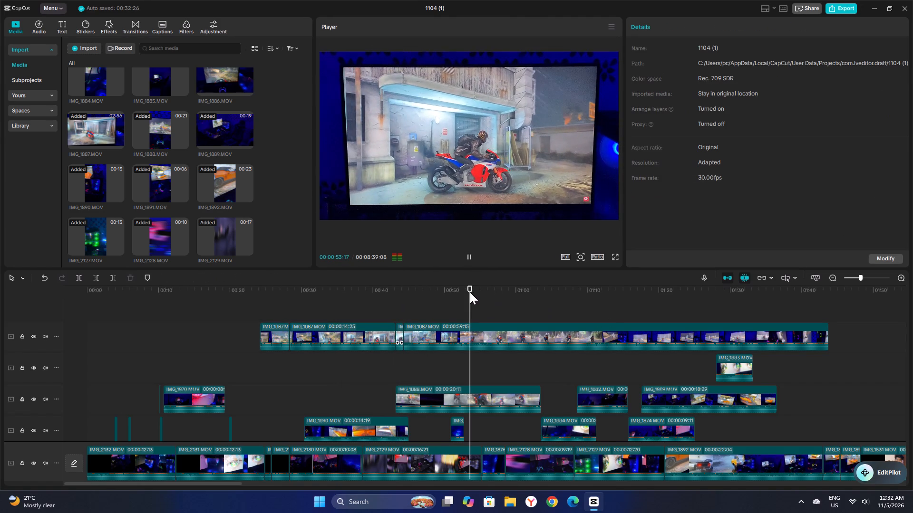
Split both the main-track IMG_2129.MOV clip and the top-track IMG_1887.MOV clip at 00:00:54:02.
{"action": "key", "text": "space"}
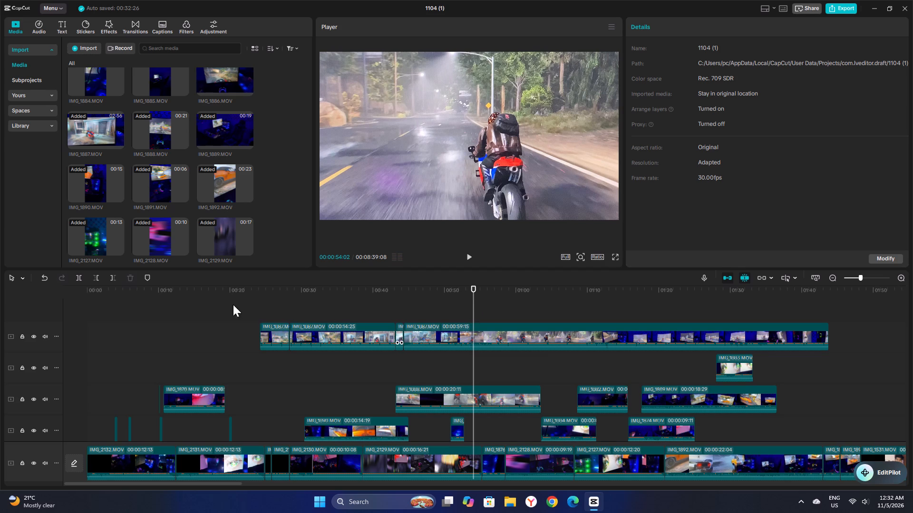
{"action": "left_click", "coordinate": [80, 280]}
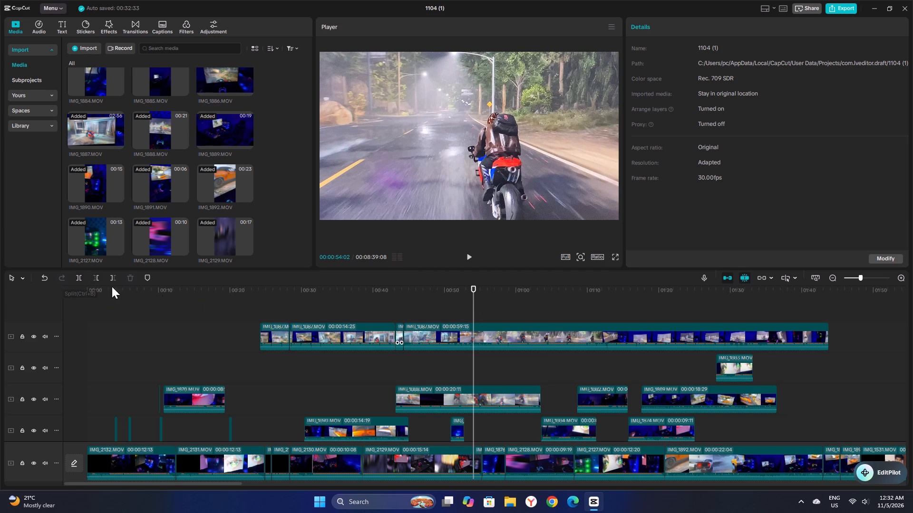
{"action": "left_click", "coordinate": [449, 333]}
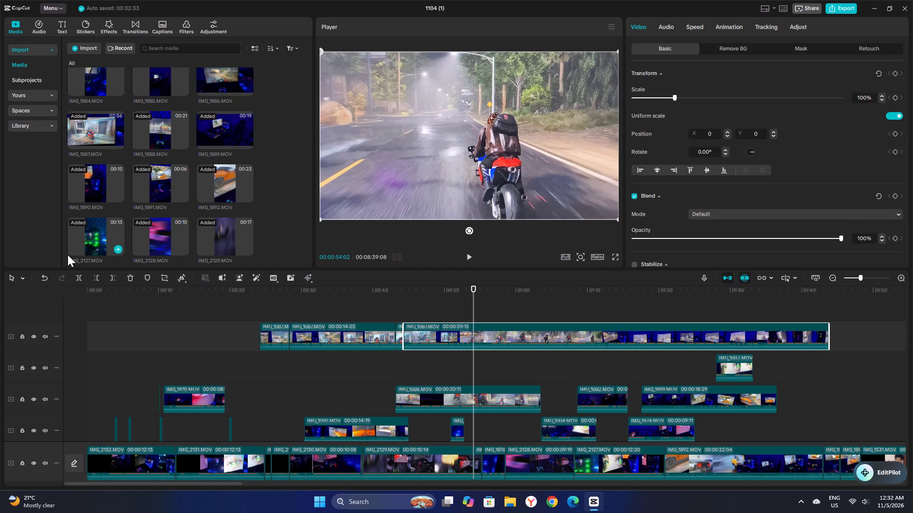
{"action": "left_click", "coordinate": [78, 275]}
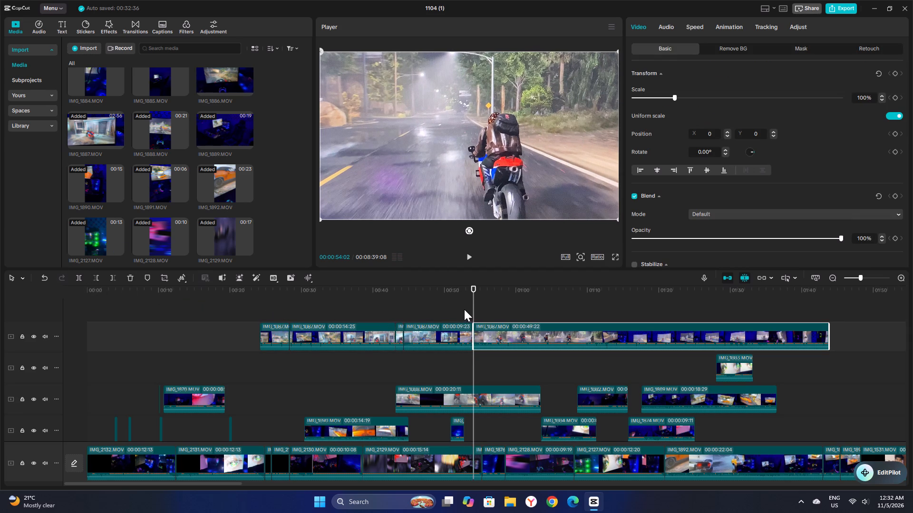
Review the motorcycle footage from about 00:00:50:11 and split the top-track IMG_1887.MOV clip at 00:00:57:26.
{"action": "left_click_drag", "start_coordinate": [474, 312], "coordinate": [447, 311]}
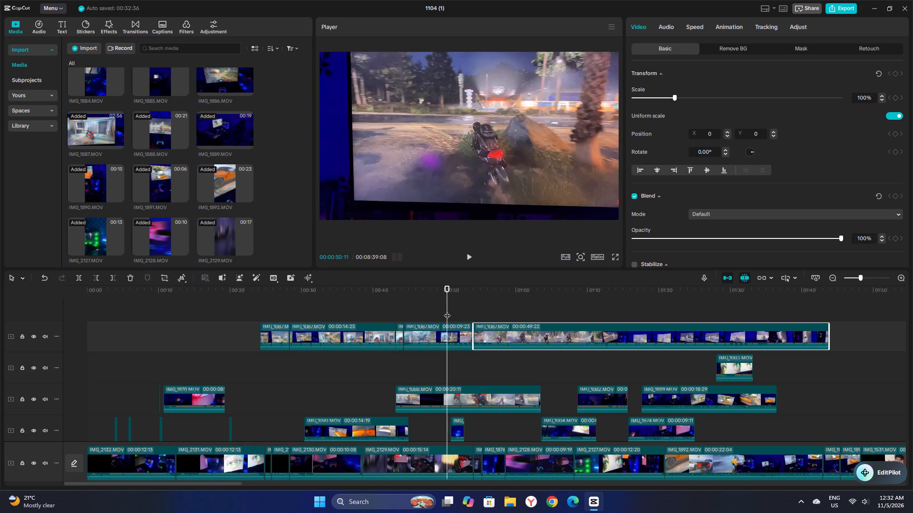
{"action": "key", "text": "space"}
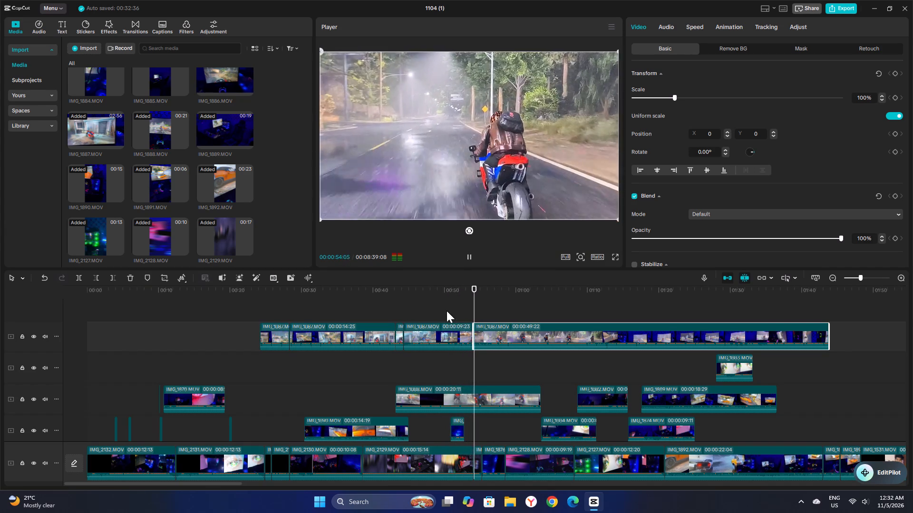
{"action": "key", "text": "space"}
{"action": "key", "text": "space"}
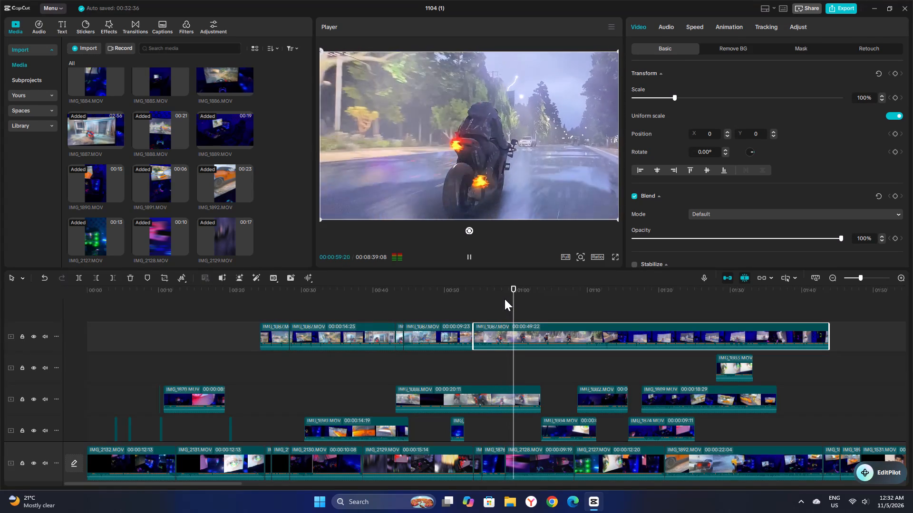
{"action": "key", "text": "space"}
{"action": "key", "text": "space"}
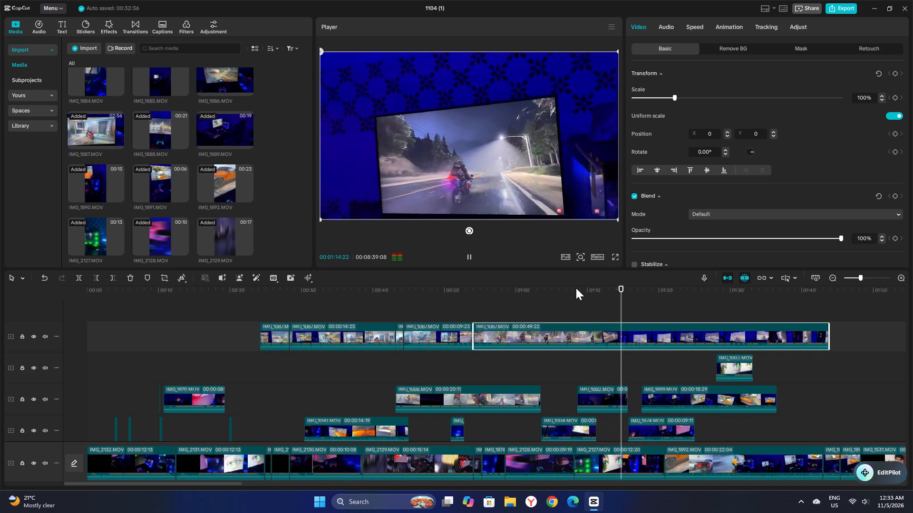
{"action": "left_click", "coordinate": [498, 306]}
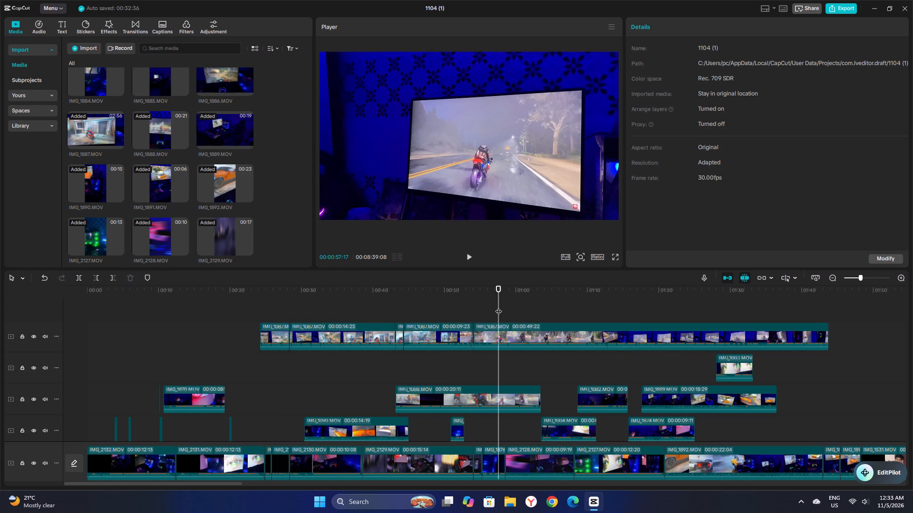
{"action": "key", "text": "space"}
{"action": "key", "text": "space"}
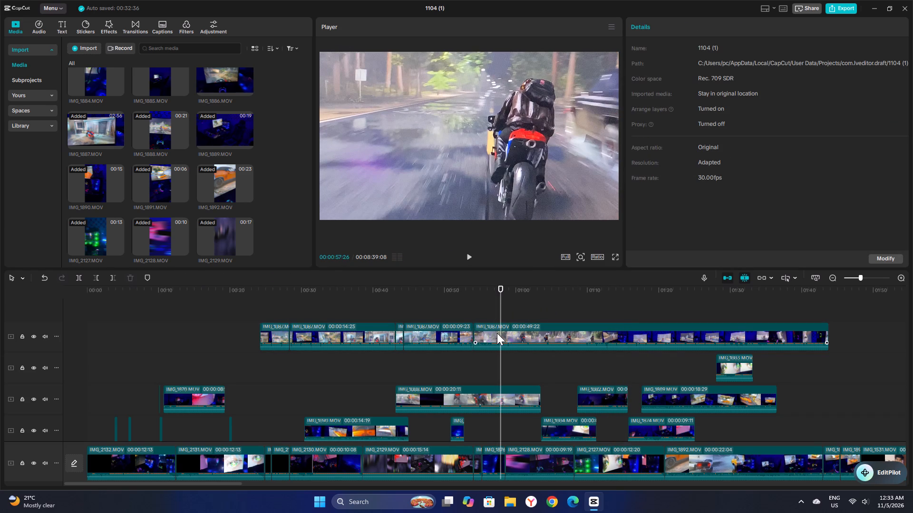
{"action": "left_click", "coordinate": [497, 333]}
{"action": "left_click", "coordinate": [81, 275]}
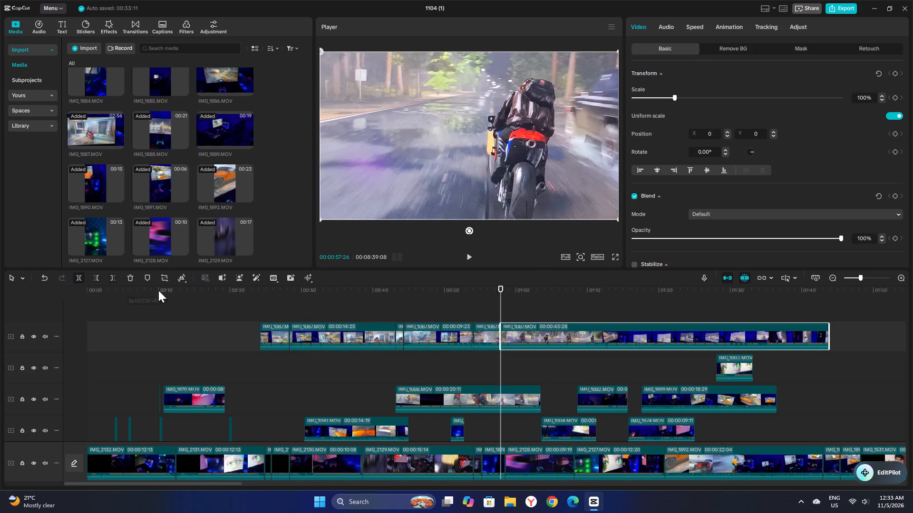
Split the remaining top-track IMG_1887.MOV clip at 00:01:00:06 to isolate another short motorcycle segment.
{"action": "key", "text": "space"}
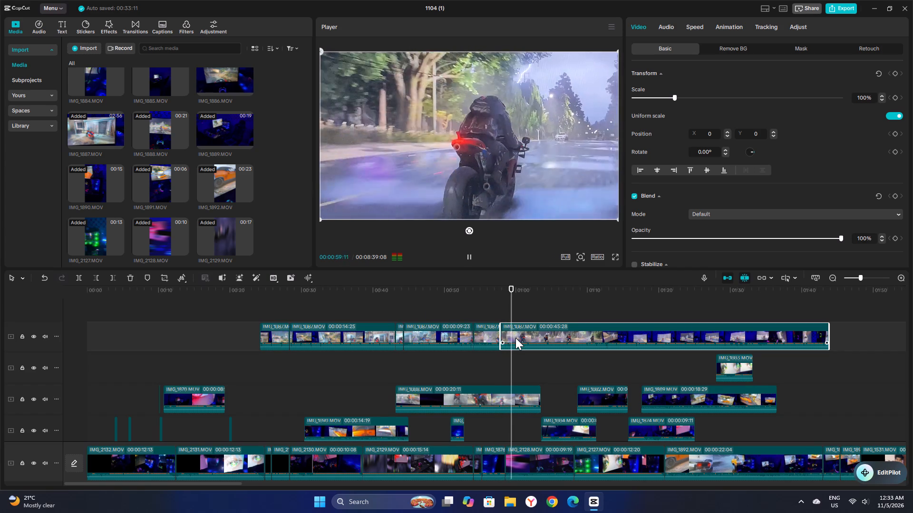
{"action": "key", "text": "space"}
{"action": "left_click", "coordinate": [79, 280]}
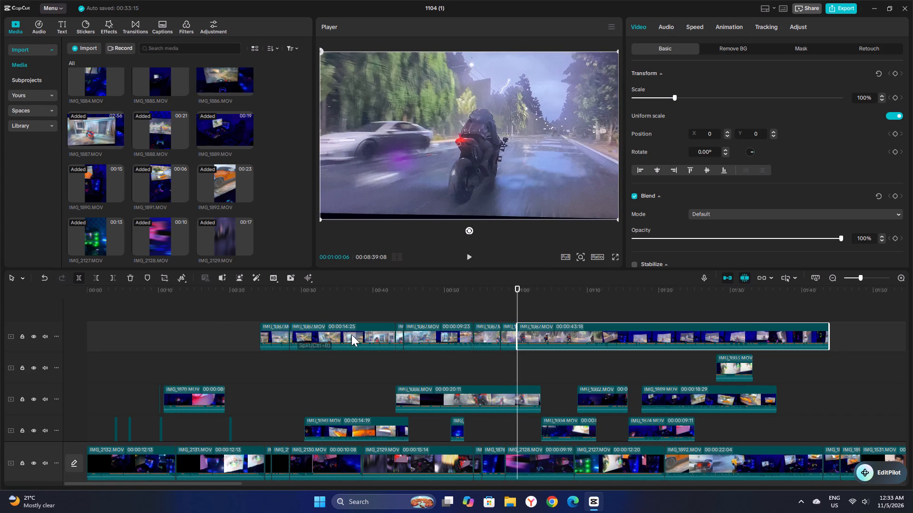
Slow the isolated IMG_1887.MOV segment between 00:00:57:26 and 00:01:00:06 to a speed of 0.10x.
{"action": "left_click", "coordinate": [533, 338]}
{"action": "left_click", "coordinate": [514, 330]}
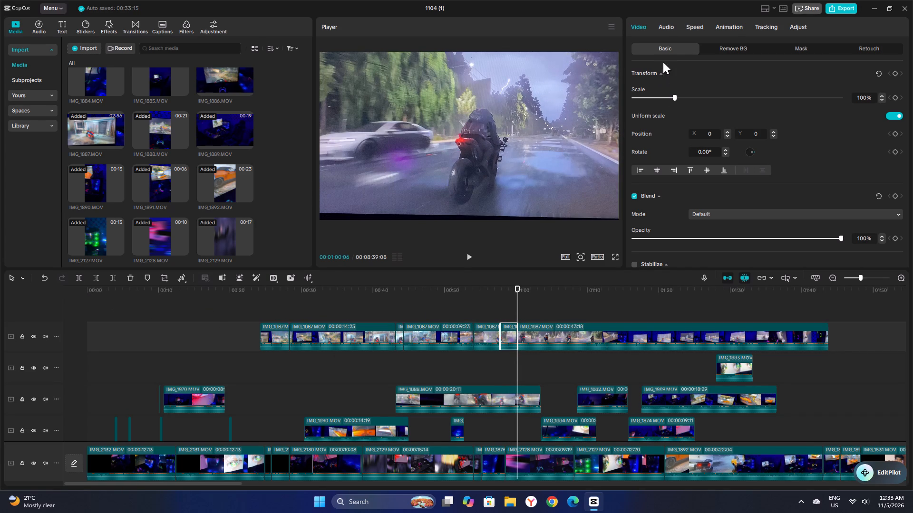
{"action": "left_click", "coordinate": [689, 28]}
{"action": "left_click_drag", "start_coordinate": [677, 86], "coordinate": [670, 86]}
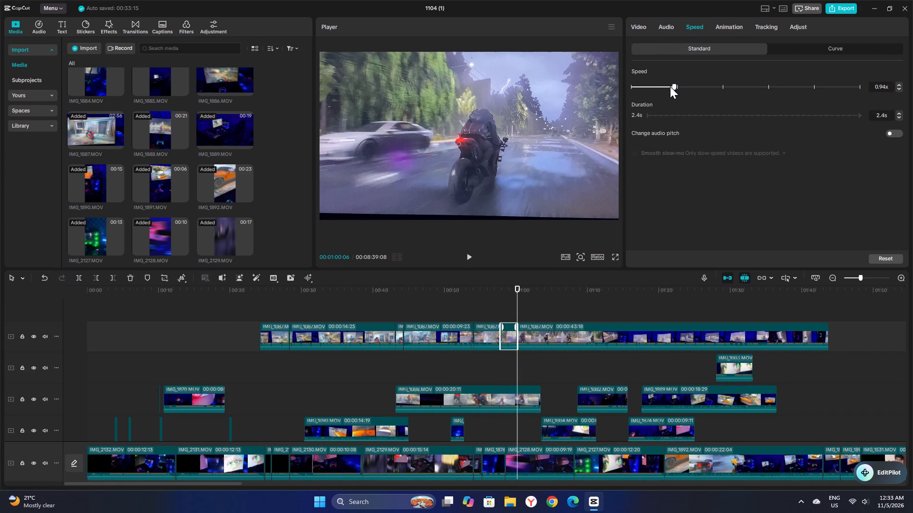
{"action": "left_click_drag", "start_coordinate": [670, 86], "coordinate": [621, 93]}
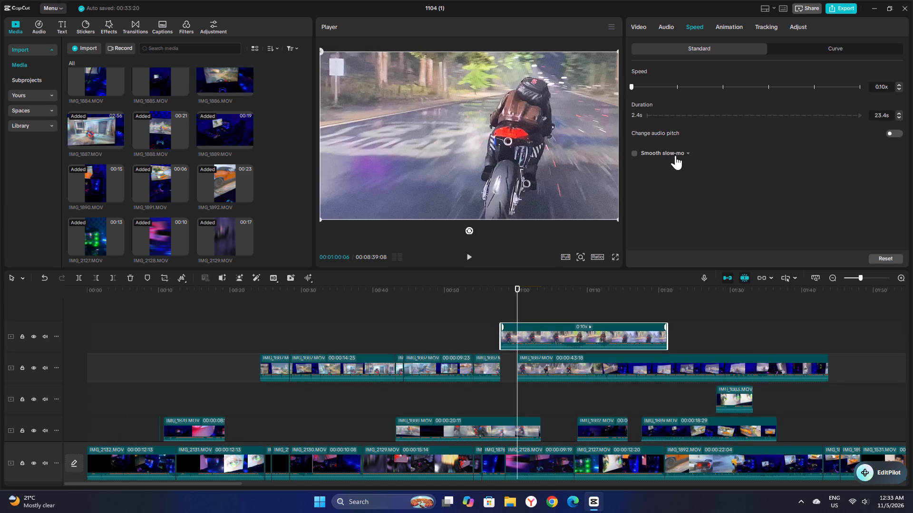
Enable smooth slow-mo on the slowed motorcycle segment using the Optical flow method.
{"action": "left_click", "coordinate": [675, 155]}
{"action": "left_click", "coordinate": [635, 152]}
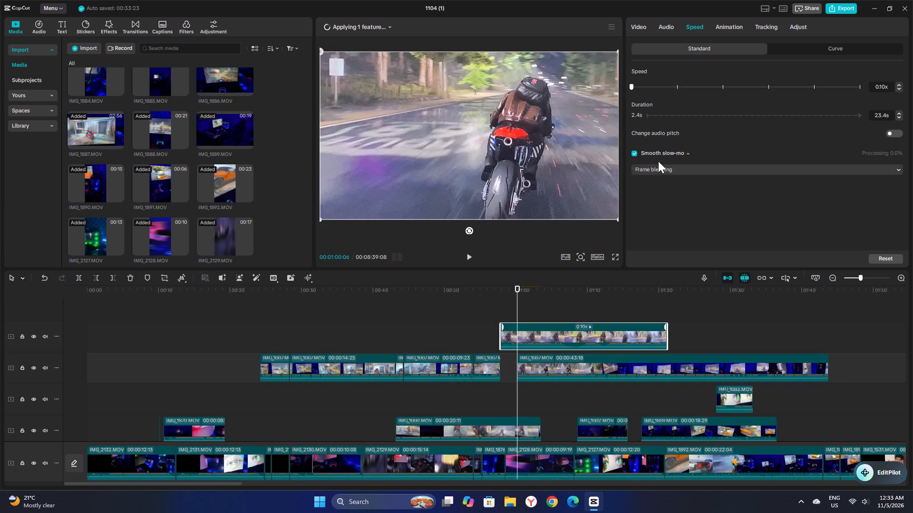
{"action": "left_click", "coordinate": [661, 168]}
{"action": "left_click", "coordinate": [660, 213]}
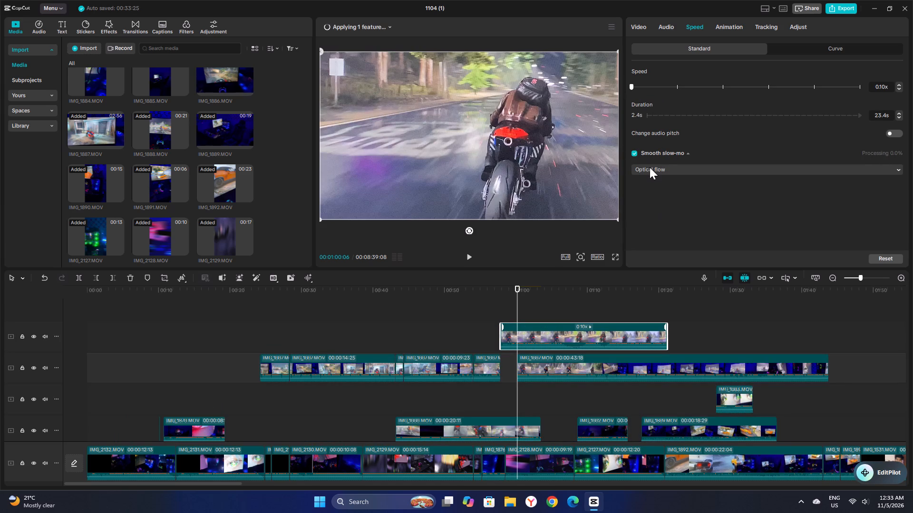
{"action": "left_click", "coordinate": [651, 172]}
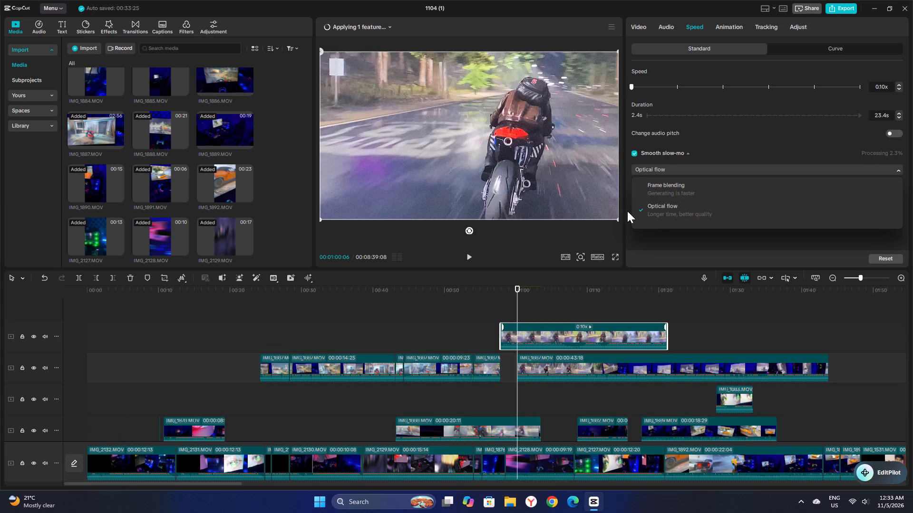
{"action": "left_click", "coordinate": [496, 307]}
Return the slowed segment to the IMG_1887.MOV track and place the following 00:00:43:18 clip directly after it.
{"action": "left_click_drag", "start_coordinate": [569, 367], "coordinate": [600, 367]}
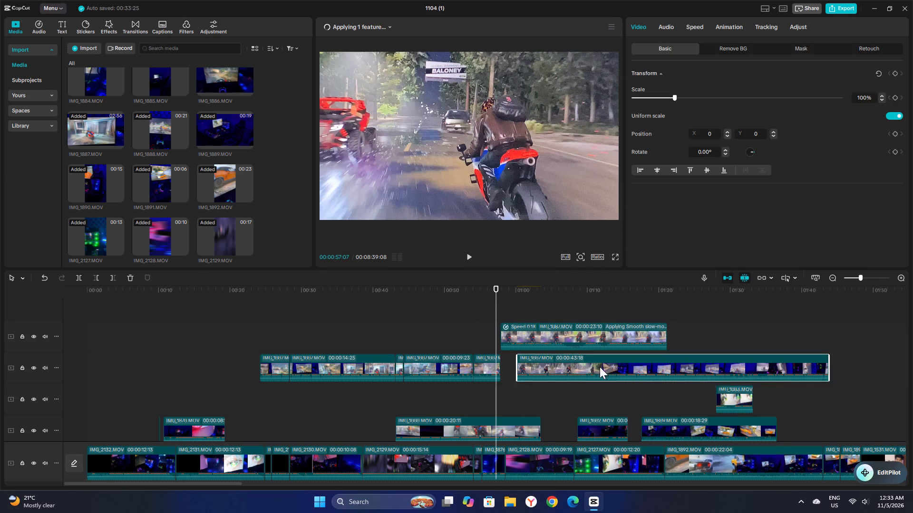
{"action": "left_click_drag", "start_coordinate": [600, 367], "coordinate": [719, 367]}
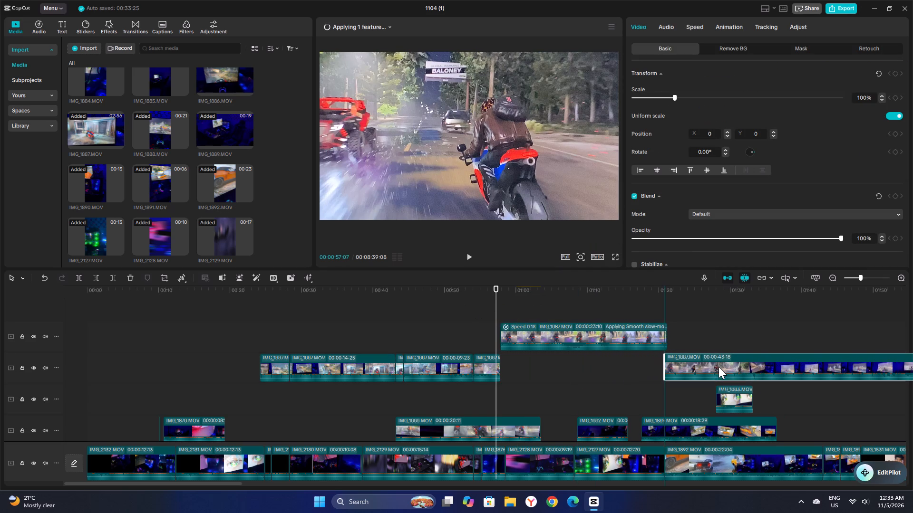
{"action": "left_click_drag", "start_coordinate": [719, 367], "coordinate": [719, 367]}
{"action": "left_click_drag", "start_coordinate": [699, 368], "coordinate": [715, 369]}
{"action": "left_click_drag", "start_coordinate": [567, 339], "coordinate": [568, 369]}
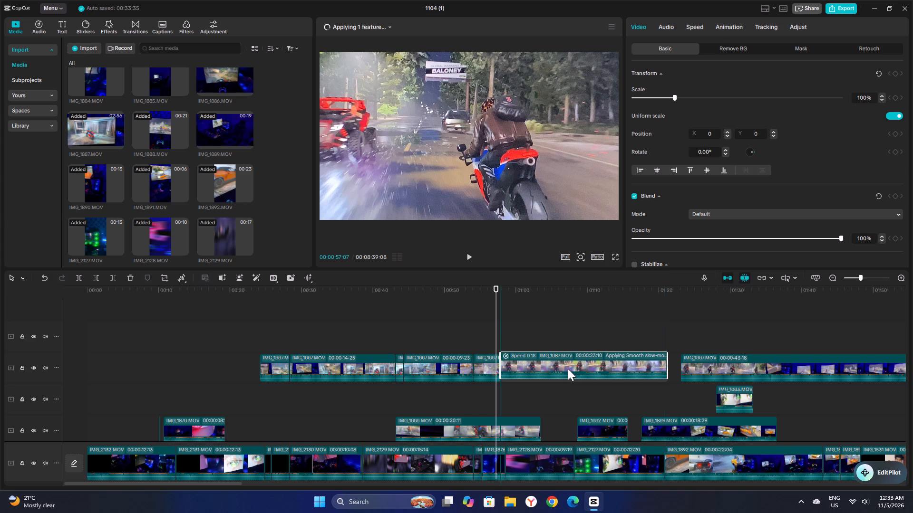
{"action": "left_click_drag", "start_coordinate": [568, 369], "coordinate": [569, 372]}
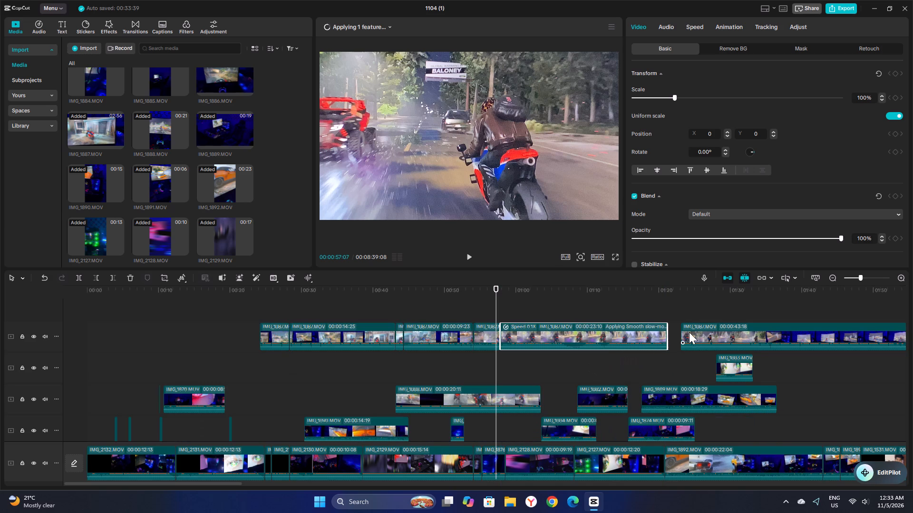
{"action": "left_click_drag", "start_coordinate": [694, 332], "coordinate": [683, 332]}
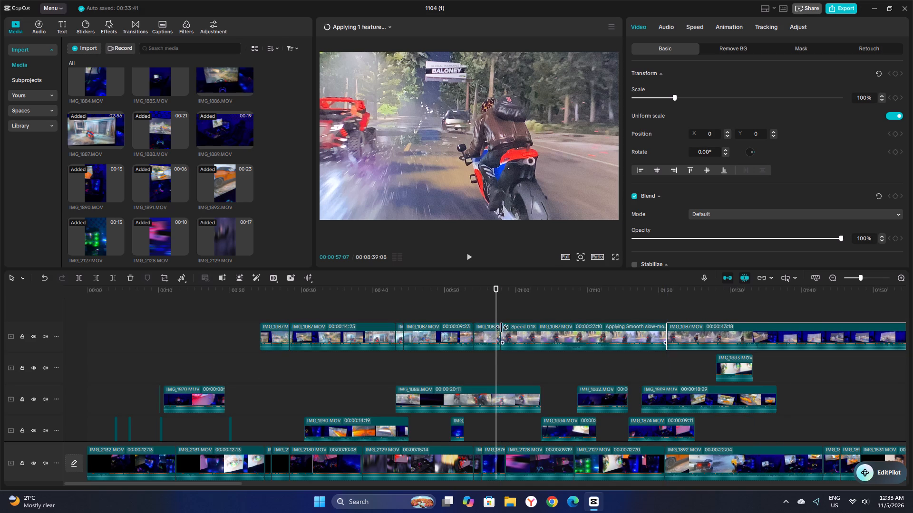
Play back the slowed motorcycle segment and check the progress of the smooth slow-mo processing.
{"action": "left_click", "coordinate": [476, 313]}
{"action": "key", "text": "space"}
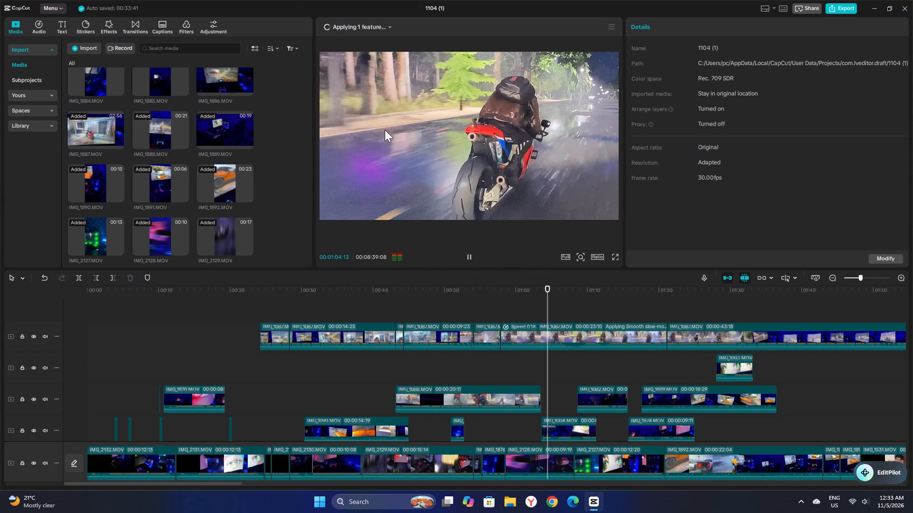
{"action": "left_click", "coordinate": [385, 30]}
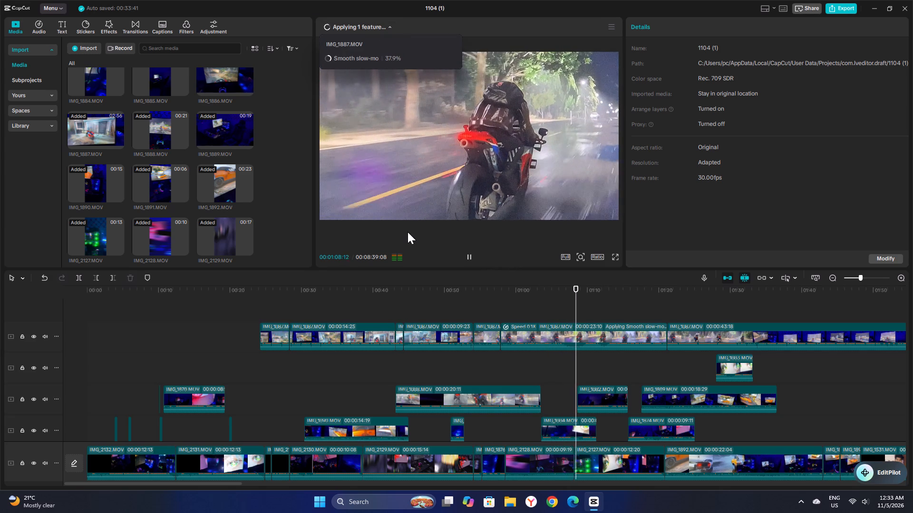
{"action": "left_click", "coordinate": [598, 397]}
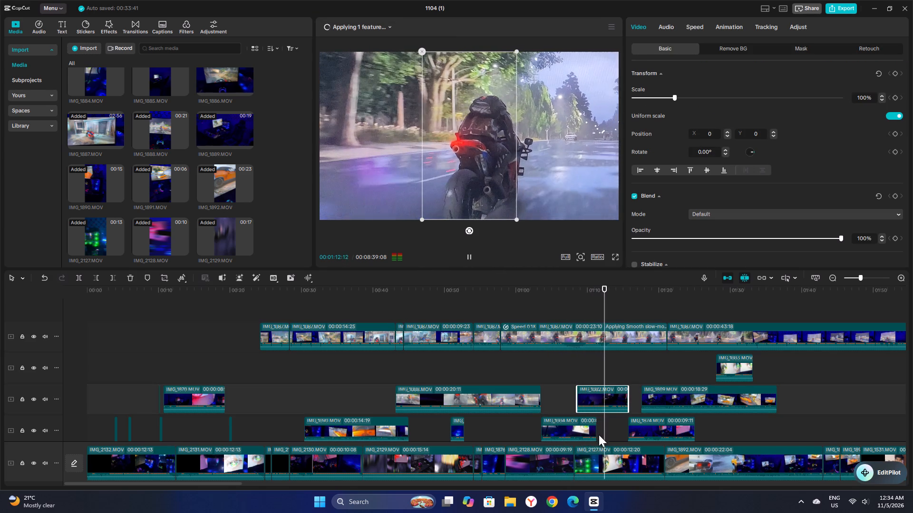
Move IMG_2127.MOV along the main track to just before IMG_1531.MOV, after IMG_1892.MOV and the two short clips.
{"action": "left_click", "coordinate": [598, 454]}
{"action": "left_click_drag", "start_coordinate": [598, 454], "coordinate": [674, 454]}
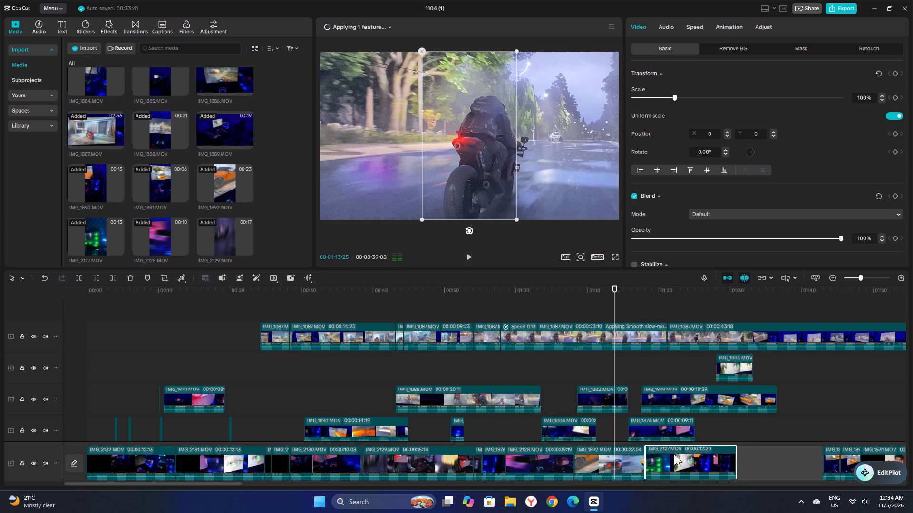
{"action": "left_click_drag", "start_coordinate": [674, 454], "coordinate": [867, 451]}
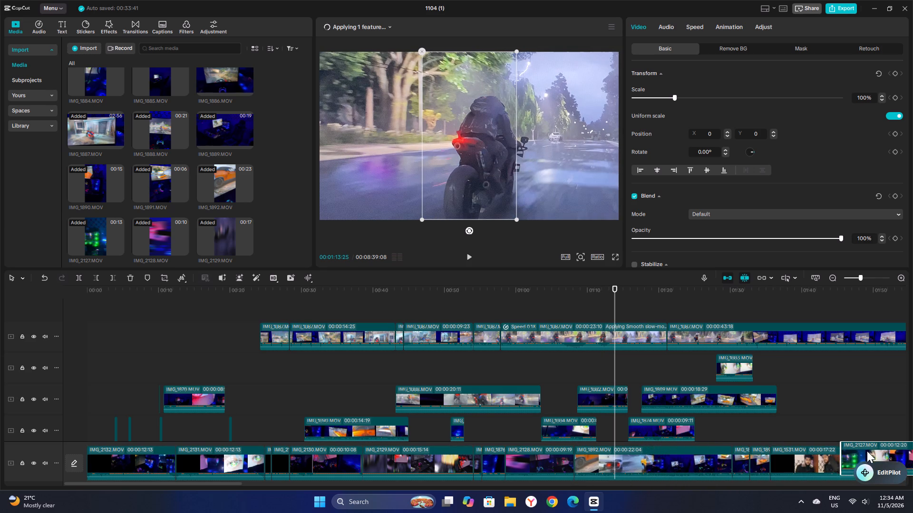
{"action": "left_click_drag", "start_coordinate": [867, 451], "coordinate": [759, 452]}
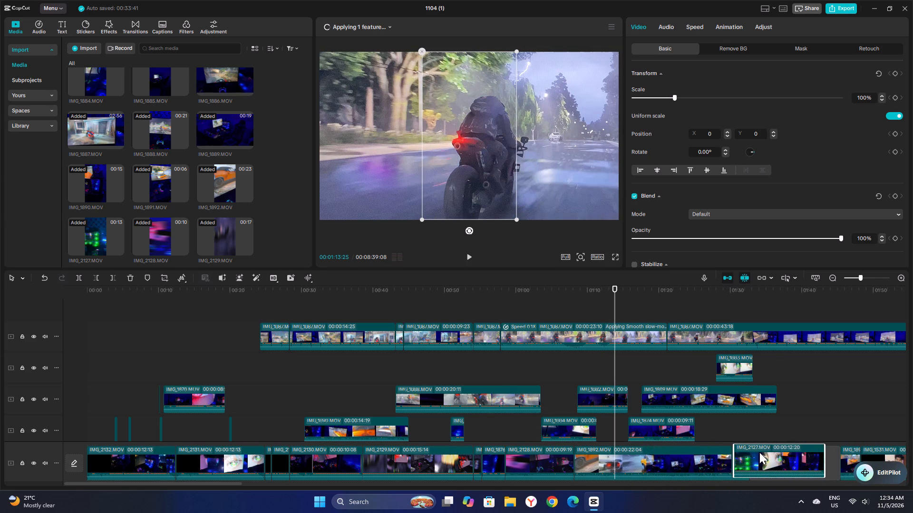
{"action": "left_click_drag", "start_coordinate": [759, 452], "coordinate": [762, 452]}
Move overlay clips IMG_1878.MOV, IMG_1890.MOV and IMG_1888.MOV, in that order, onto the main track directly after IMG_2129.MOV.
{"action": "left_click_drag", "start_coordinate": [467, 401], "coordinate": [484, 429]}
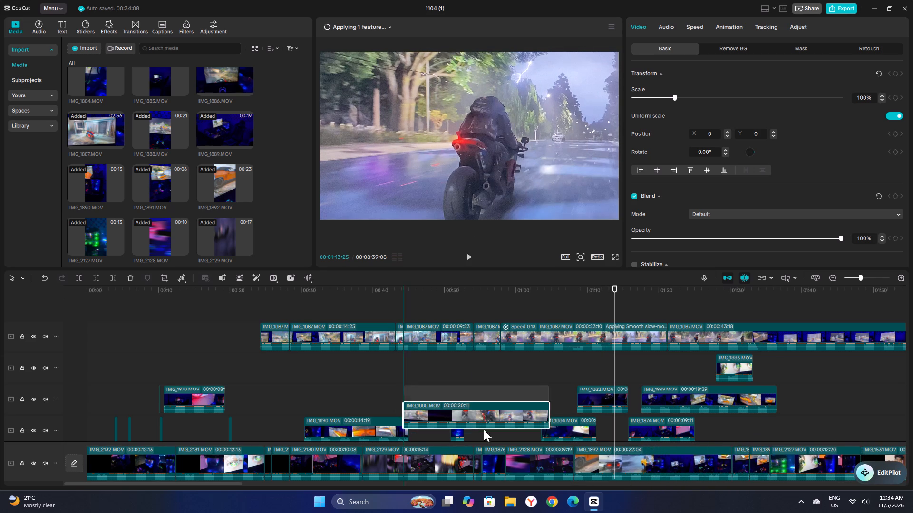
{"action": "left_click_drag", "start_coordinate": [484, 429], "coordinate": [451, 475]}
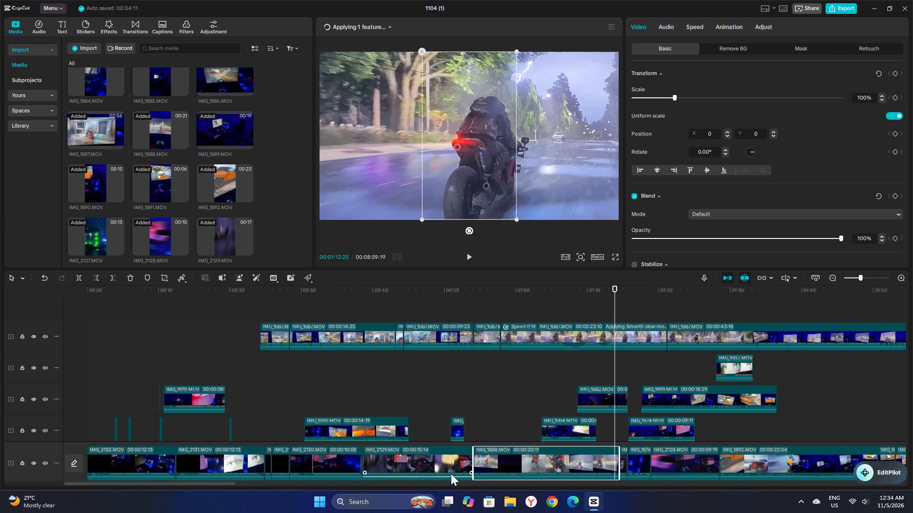
{"action": "left_click_drag", "start_coordinate": [376, 424], "coordinate": [496, 466]}
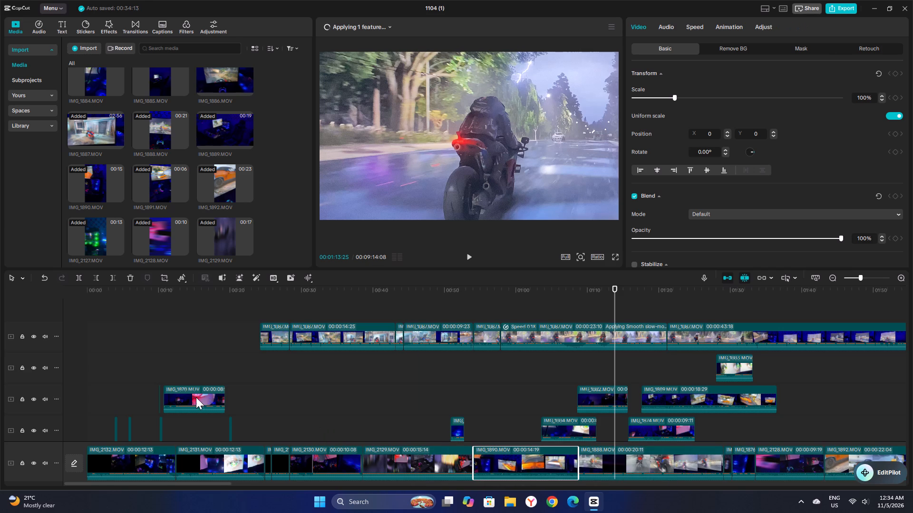
{"action": "left_click_drag", "start_coordinate": [187, 397], "coordinate": [465, 457]}
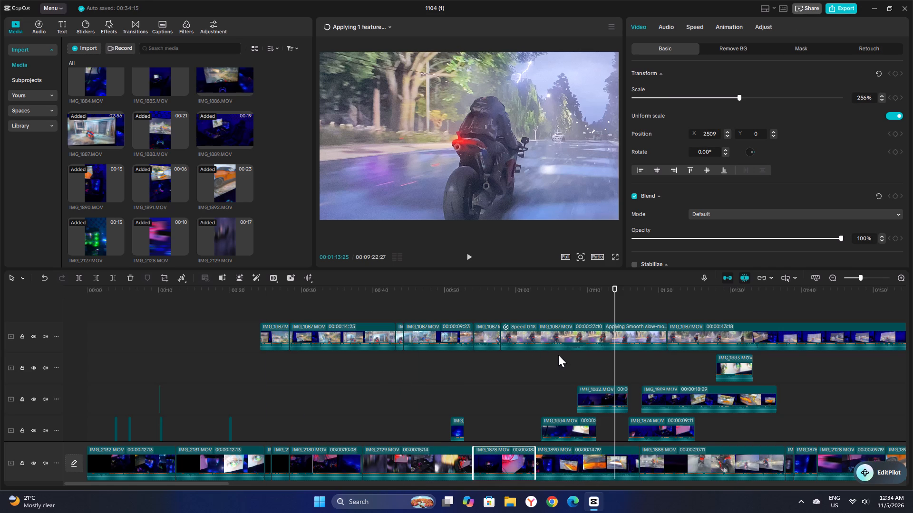
Move overlay clip IMG_1889.MOV onto the main track between IMG_1878.MOV and IMG_1890.MOV.
{"action": "left_click", "coordinate": [707, 399]}
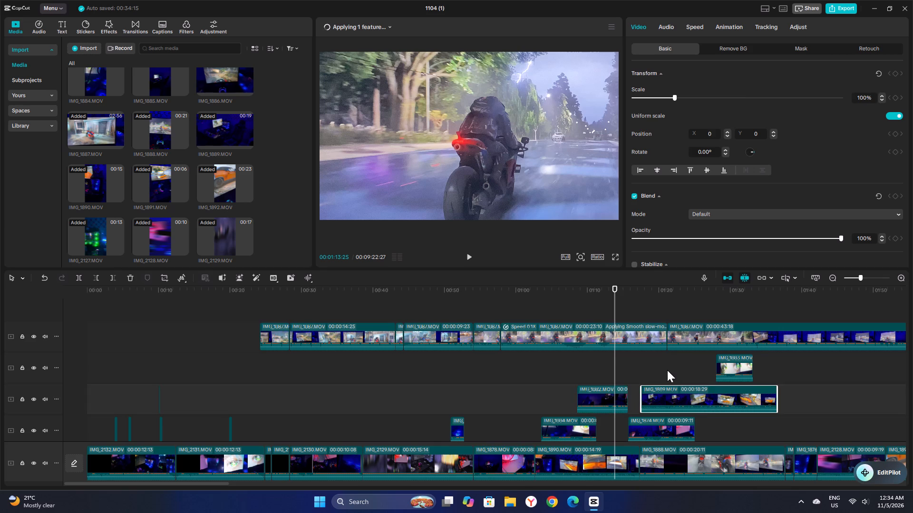
{"action": "left_click", "coordinate": [666, 370]}
{"action": "left_click", "coordinate": [666, 370]}
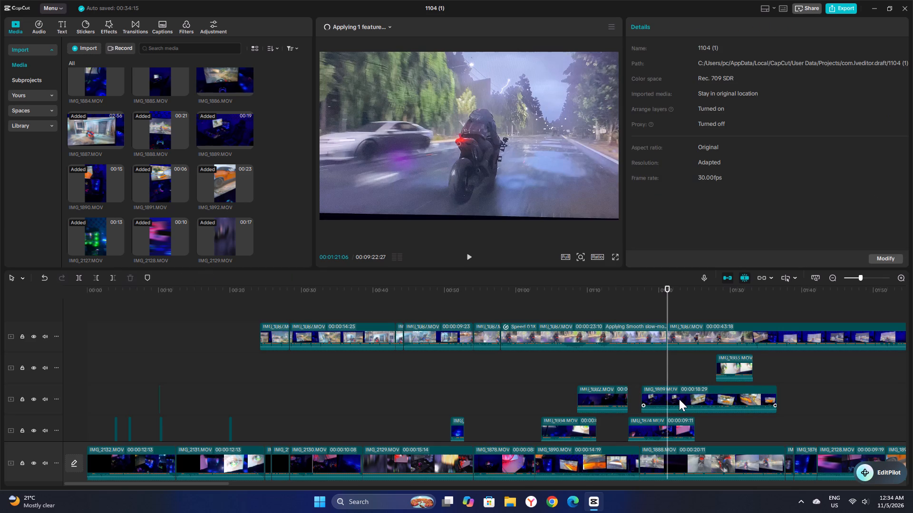
{"action": "left_click_drag", "start_coordinate": [679, 399], "coordinate": [567, 473]}
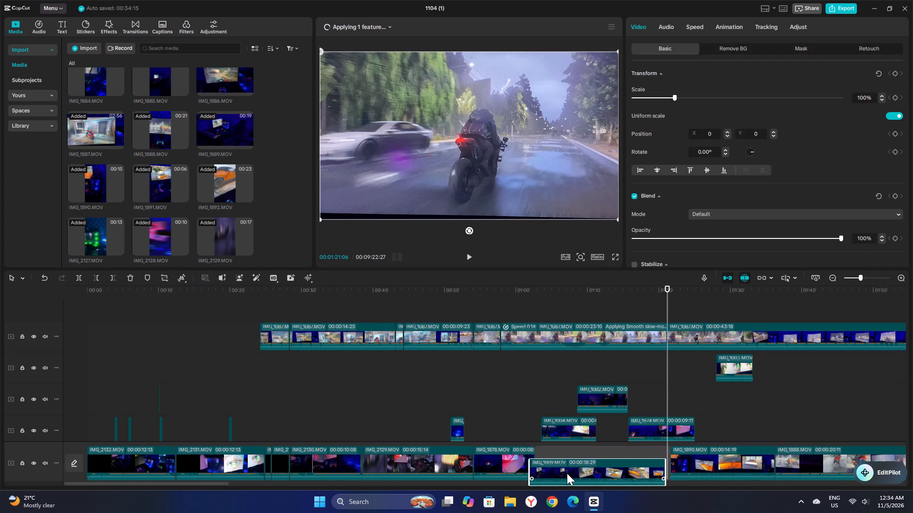
{"action": "left_click_drag", "start_coordinate": [567, 473], "coordinate": [567, 473]}
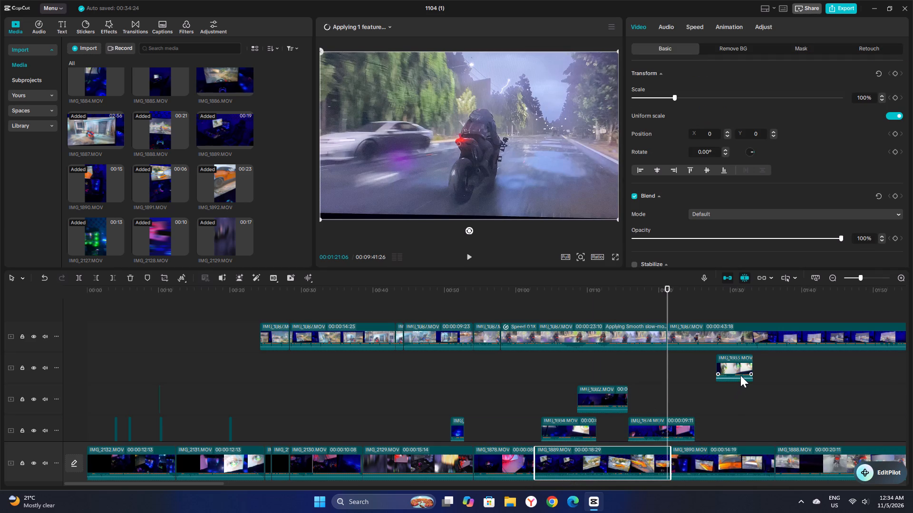
Check the smooth slow-mo progress and play the IMG_1887.MOV track from about 00:00:33 through the slowed motorcycle segment.
{"action": "left_click", "coordinate": [380, 26]}
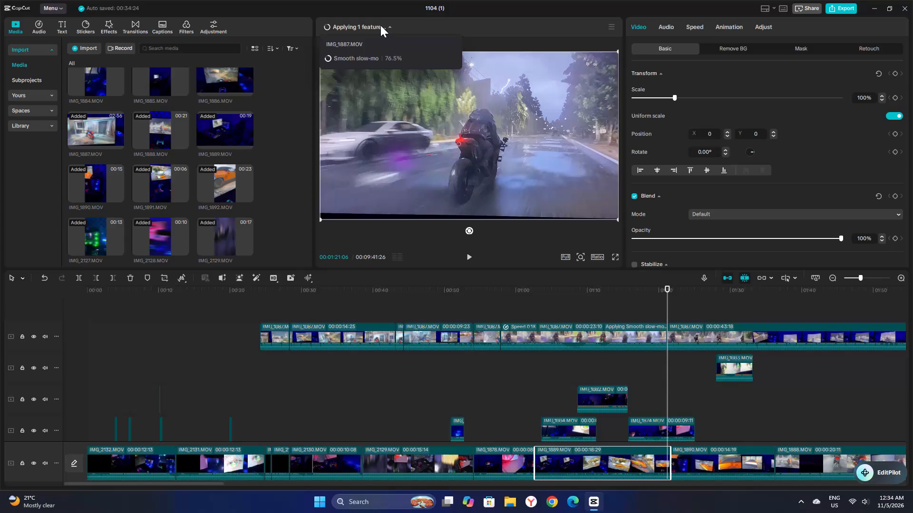
{"action": "key", "text": "space"}
{"action": "left_click", "coordinate": [469, 302]}
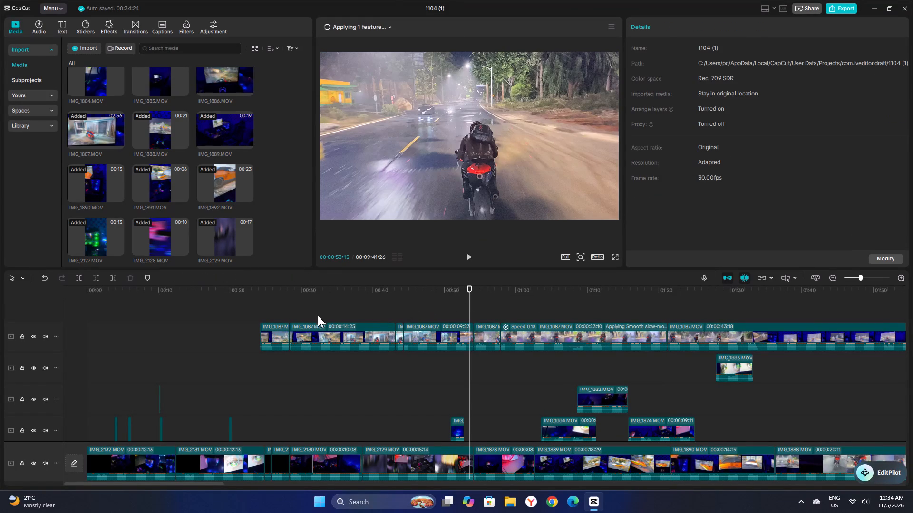
{"action": "left_click", "coordinate": [324, 311]}
{"action": "key", "text": "space"}
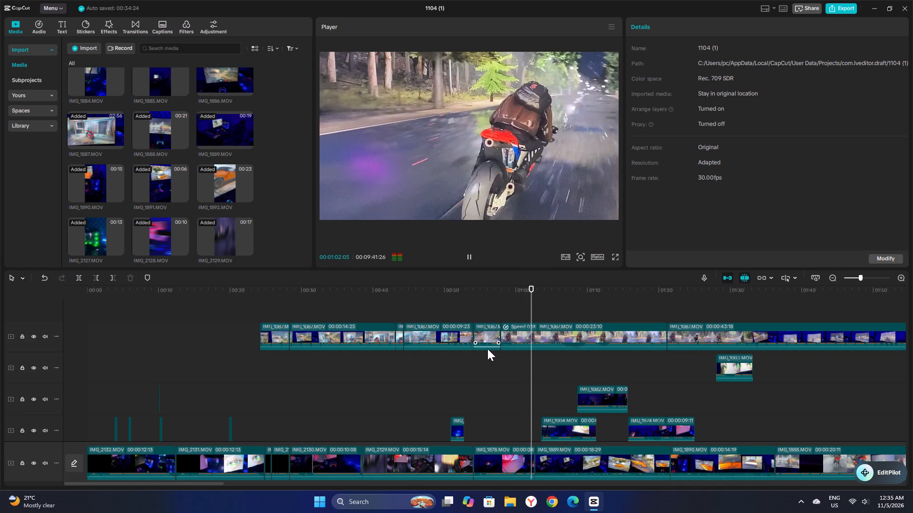
Set the slowed motorcycle segment's speed to 0.20x, with smooth slow-mo using Optical flow.
{"action": "left_click", "coordinate": [516, 337]}
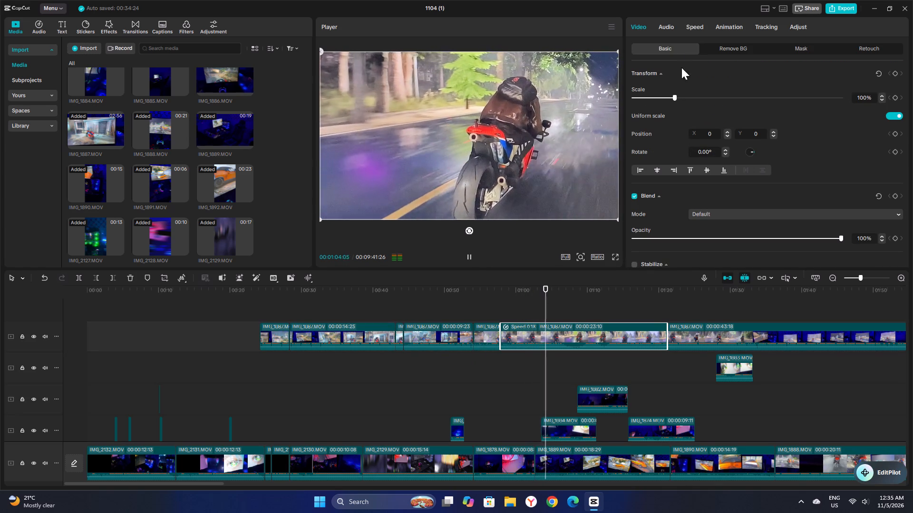
{"action": "left_click", "coordinate": [690, 29]}
{"action": "left_click_drag", "start_coordinate": [630, 86], "coordinate": [631, 86]}
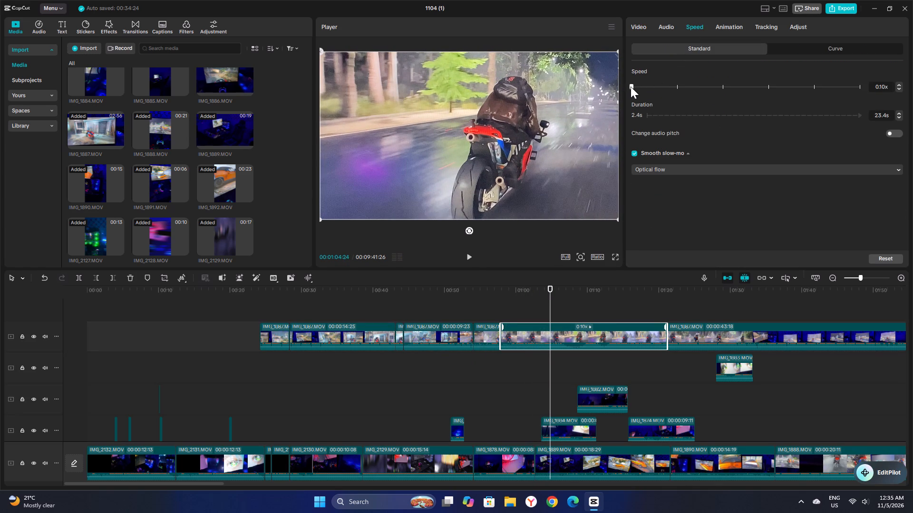
{"action": "left_click_drag", "start_coordinate": [631, 86], "coordinate": [637, 87]}
{"action": "left_click_drag", "start_coordinate": [632, 85], "coordinate": [633, 85]}
{"action": "left_click_drag", "start_coordinate": [633, 85], "coordinate": [637, 86]}
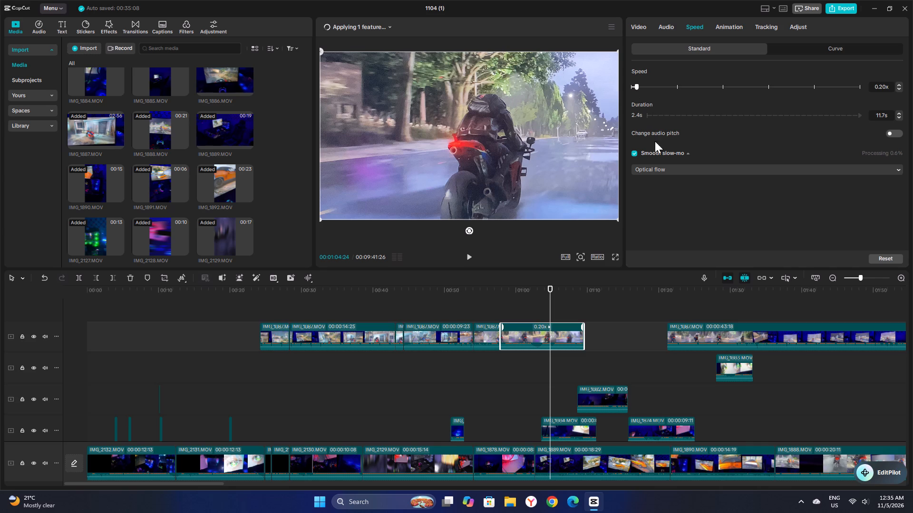
{"action": "left_click", "coordinate": [662, 169]}
{"action": "left_click", "coordinate": [661, 209]}
Place the 00:00:43:18 IMG_1887.MOV clip directly after the slowed segment.
{"action": "left_click_drag", "start_coordinate": [700, 334], "coordinate": [619, 340]}
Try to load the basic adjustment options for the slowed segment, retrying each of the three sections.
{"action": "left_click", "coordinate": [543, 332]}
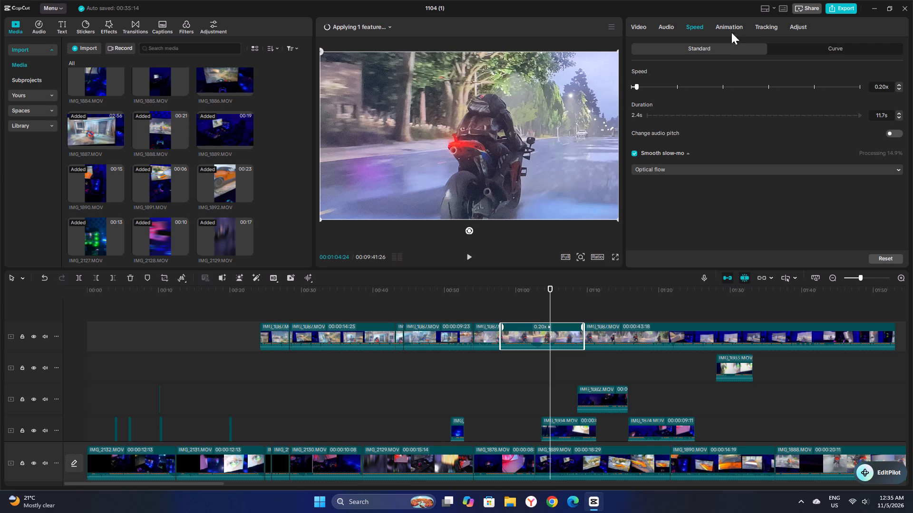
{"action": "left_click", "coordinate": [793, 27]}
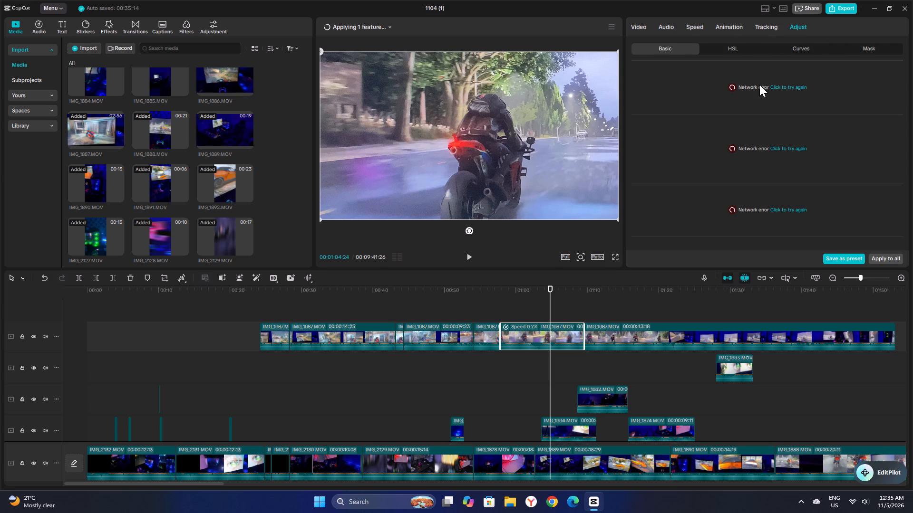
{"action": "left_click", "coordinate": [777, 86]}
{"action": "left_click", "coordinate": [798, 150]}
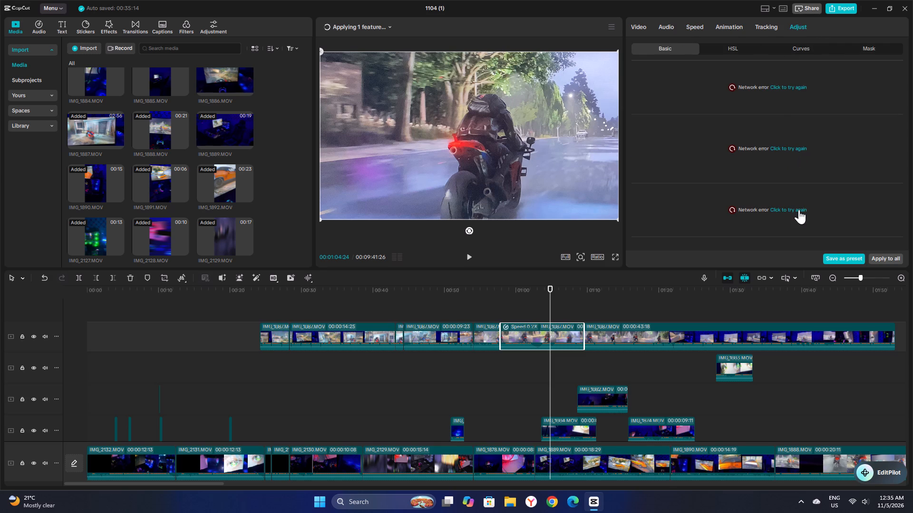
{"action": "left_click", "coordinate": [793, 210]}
Check the progress of the smooth slow-mo processing for IMG_1887.MOV.
{"action": "left_click", "coordinate": [494, 313]}
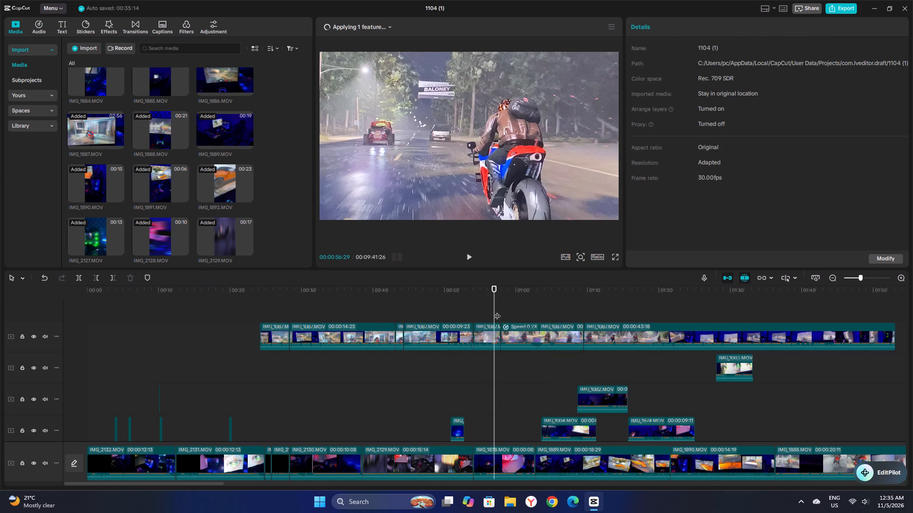
{"action": "left_click", "coordinate": [364, 28]}
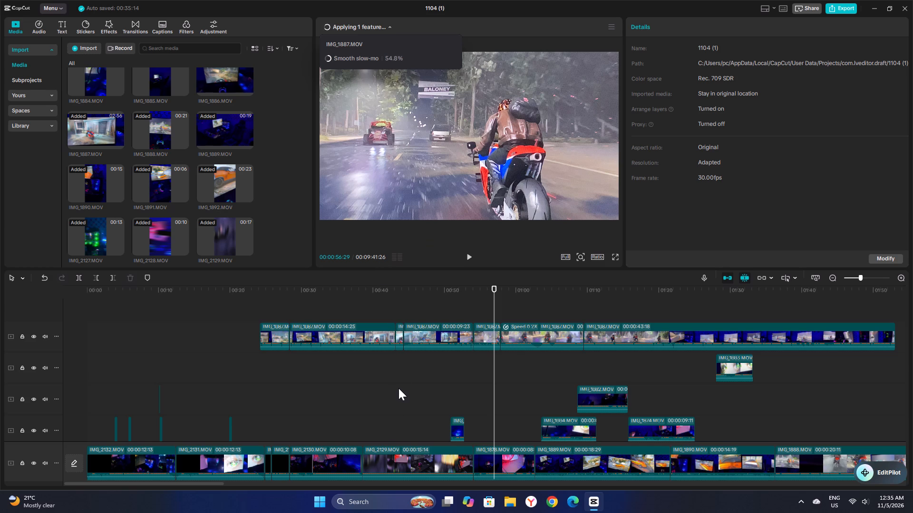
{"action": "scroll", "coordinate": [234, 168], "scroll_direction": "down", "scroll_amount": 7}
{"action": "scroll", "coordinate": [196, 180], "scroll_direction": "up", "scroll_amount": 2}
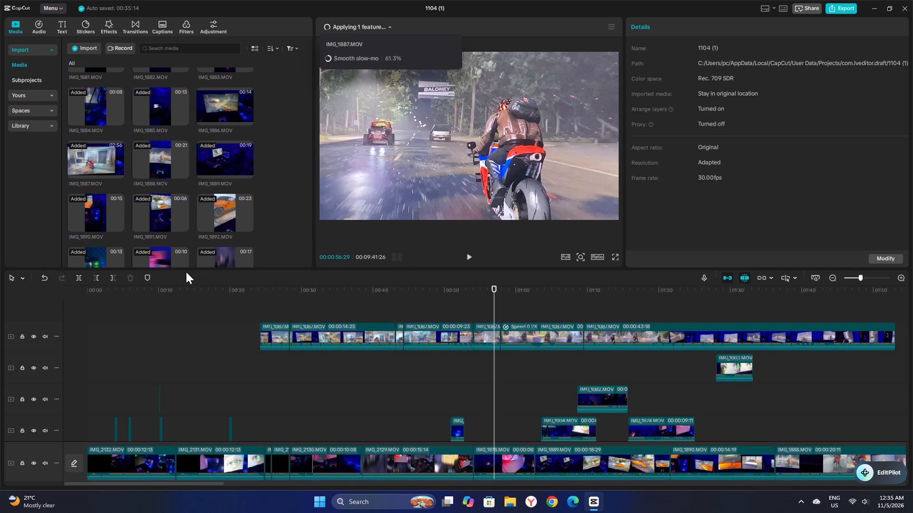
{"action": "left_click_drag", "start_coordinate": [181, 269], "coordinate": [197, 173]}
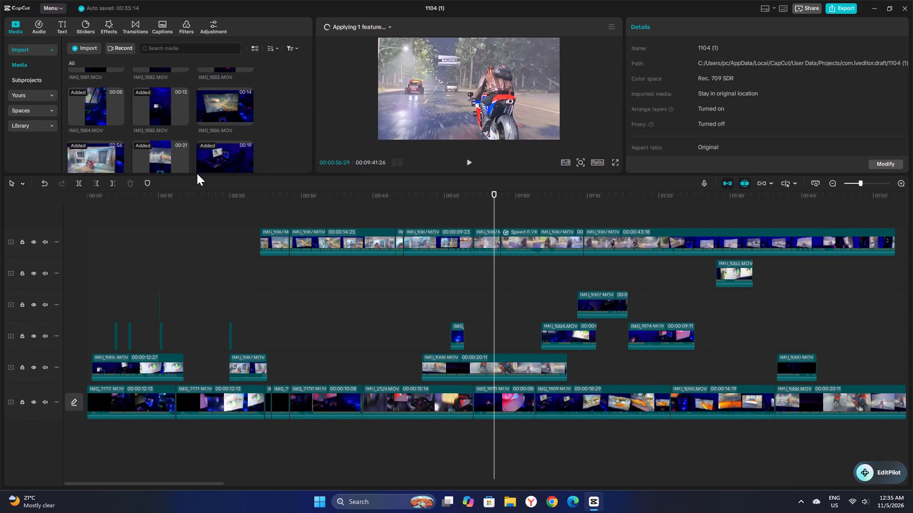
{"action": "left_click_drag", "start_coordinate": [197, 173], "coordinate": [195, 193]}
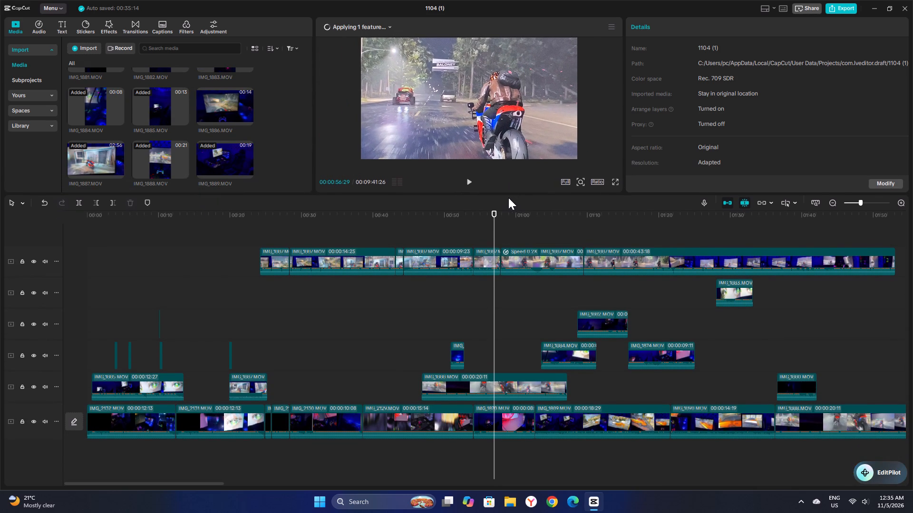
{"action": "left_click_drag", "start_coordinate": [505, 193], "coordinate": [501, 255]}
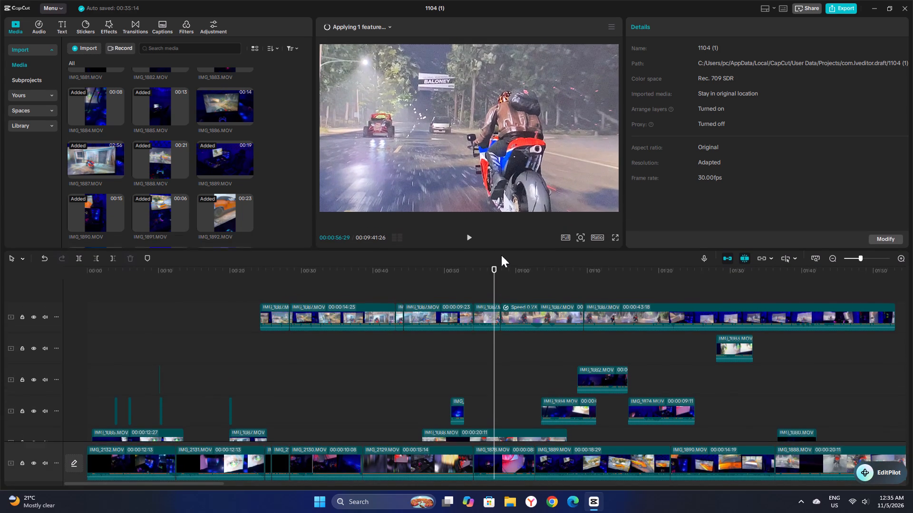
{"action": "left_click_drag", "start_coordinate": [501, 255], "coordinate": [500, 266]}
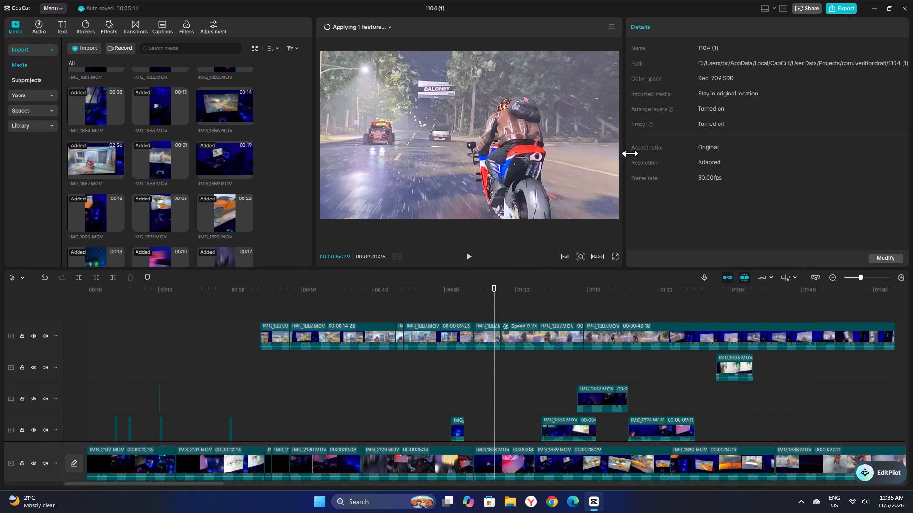
Widen the player area to enlarge the video preview.
{"action": "left_click_drag", "start_coordinate": [628, 153], "coordinate": [659, 154]}
{"action": "left_click_drag", "start_coordinate": [628, 158], "coordinate": [610, 161]}
{"action": "left_click_drag", "start_coordinate": [610, 161], "coordinate": [584, 161]}
{"action": "left_click_drag", "start_coordinate": [623, 163], "coordinate": [639, 163]}
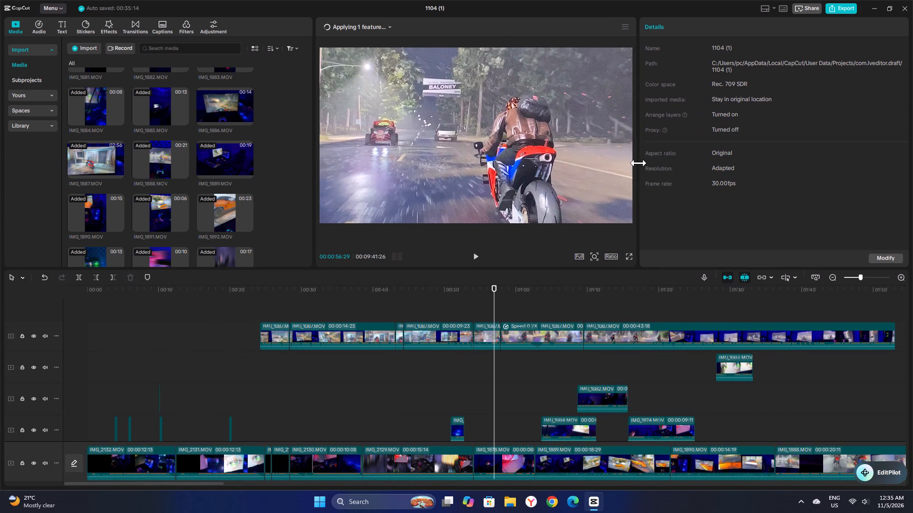
{"action": "left_click_drag", "start_coordinate": [639, 163], "coordinate": [656, 173]}
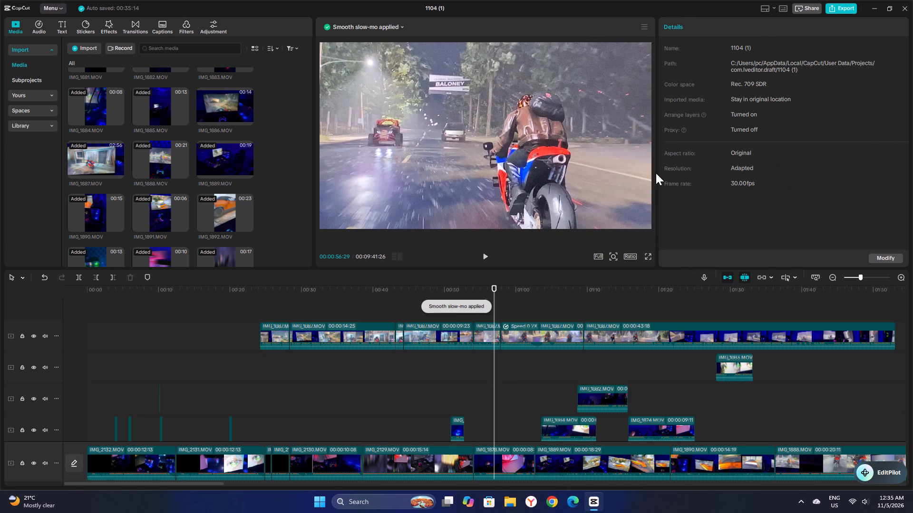
{"action": "left_click_drag", "start_coordinate": [656, 173], "coordinate": [662, 173]}
Play from 00:00:56:29 through the slowed segment and review where the following motorcycle clip should end.
{"action": "key", "text": "space"}
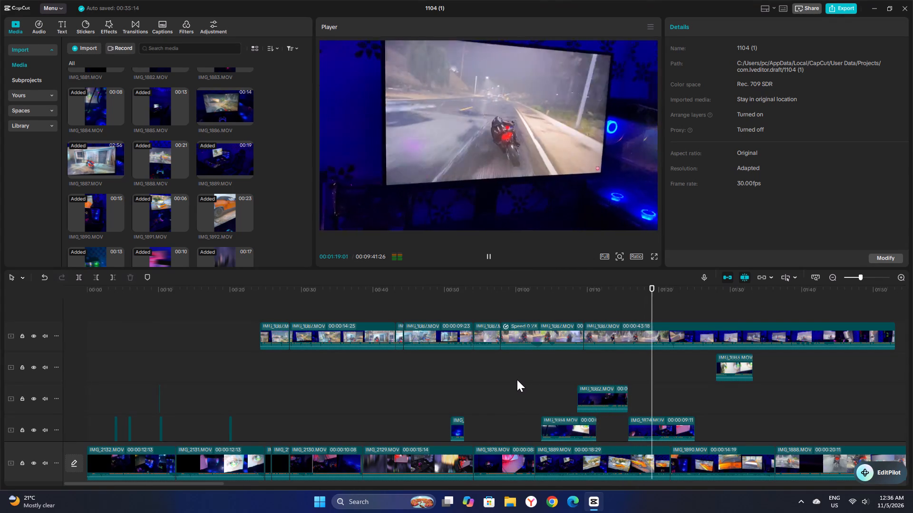
{"action": "left_click", "coordinate": [610, 285]}
{"action": "key", "text": "space"}
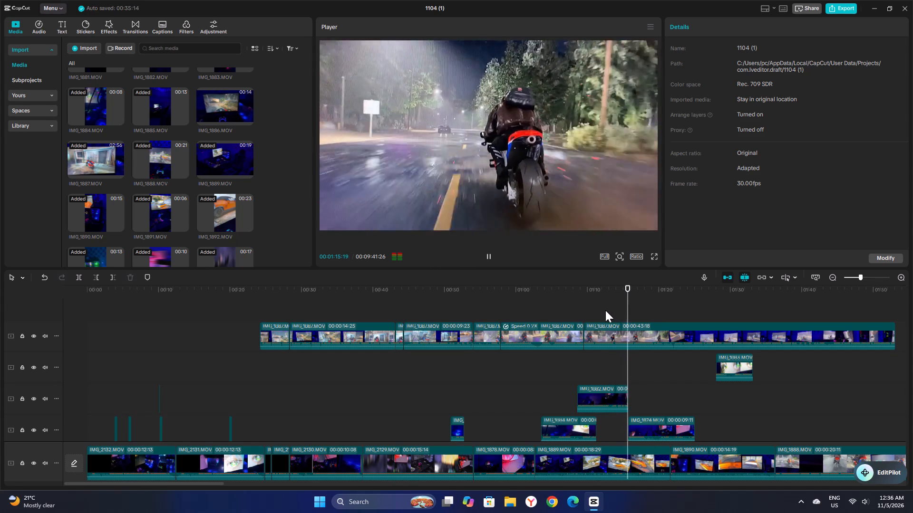
{"action": "key", "text": "space"}
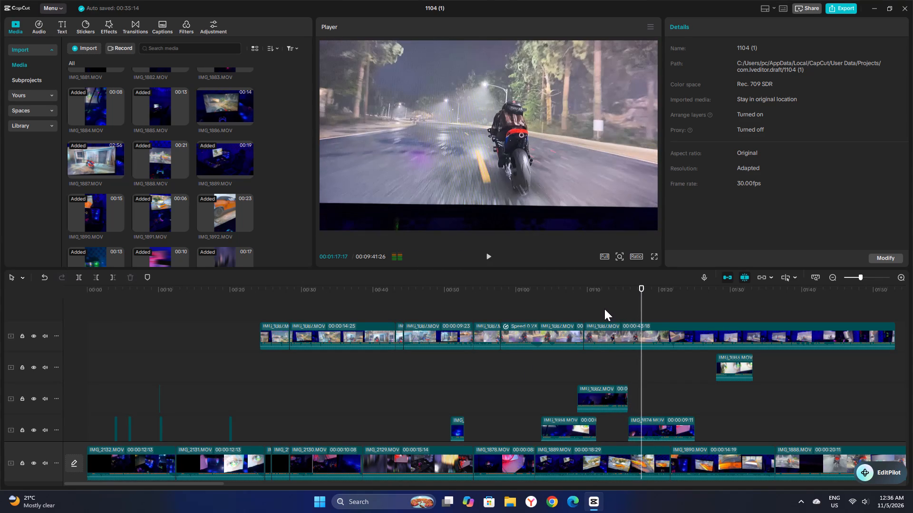
Split the 00:00:43:18 IMG_1887.MOV clip at 00:01:16:29 and delete the portion after the cut.
{"action": "key", "text": "Left"}
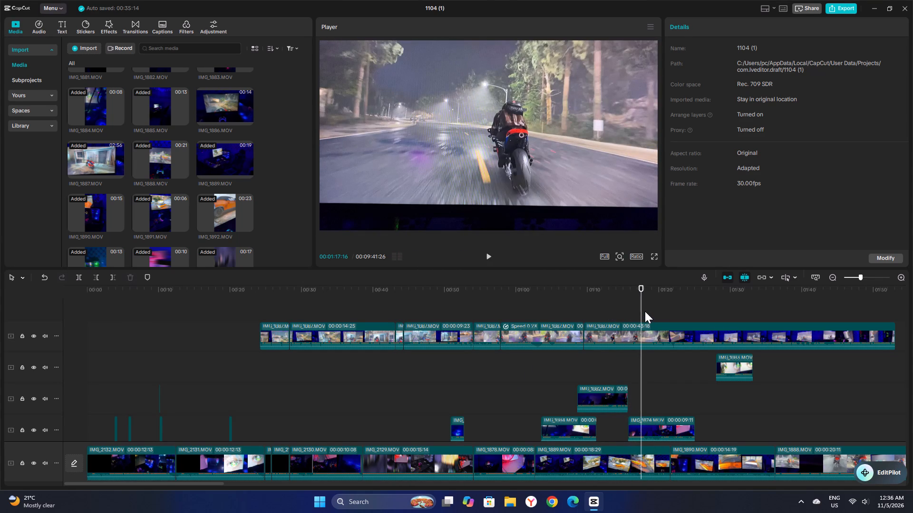
{"action": "key", "text": "Left"}
{"action": "key", "text": "Left"}
{"action": "key", "text": "Left"}
{"action": "key", "text": "Left"}
{"action": "key", "text": "Left"}
{"action": "key", "text": "Left"}
{"action": "key", "text": "Left"}
{"action": "key", "text": "Left"}
{"action": "key", "text": "Left"}
{"action": "key", "text": "Left"}
{"action": "key", "text": "Left"}
{"action": "key", "text": "Left"}
{"action": "key", "text": "Left"}
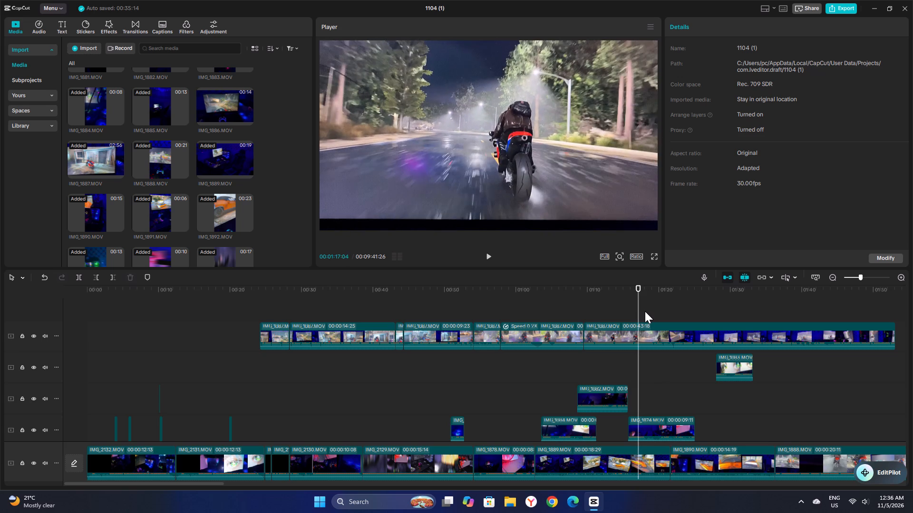
{"action": "key", "text": "Left"}
{"action": "key", "text": "Left"}
{"action": "key", "text": "Left"}
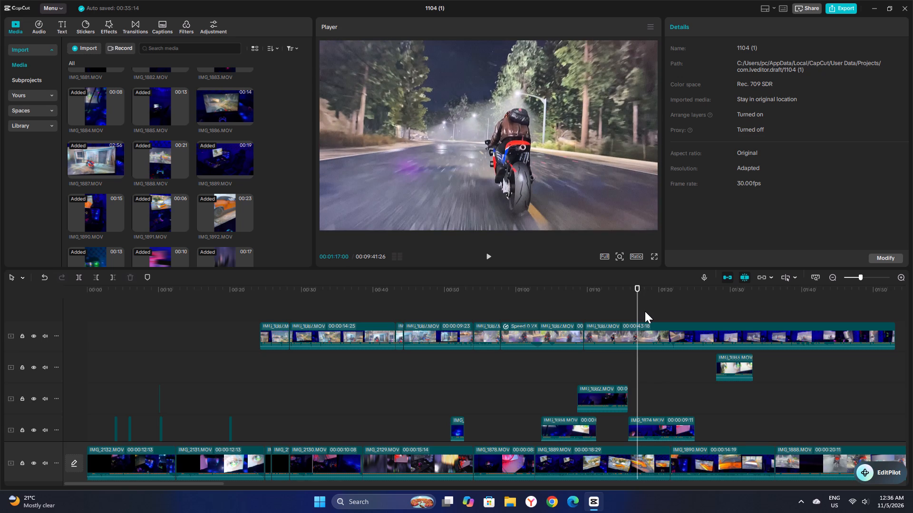
{"action": "key", "text": "Left"}
{"action": "left_click", "coordinate": [636, 327]}
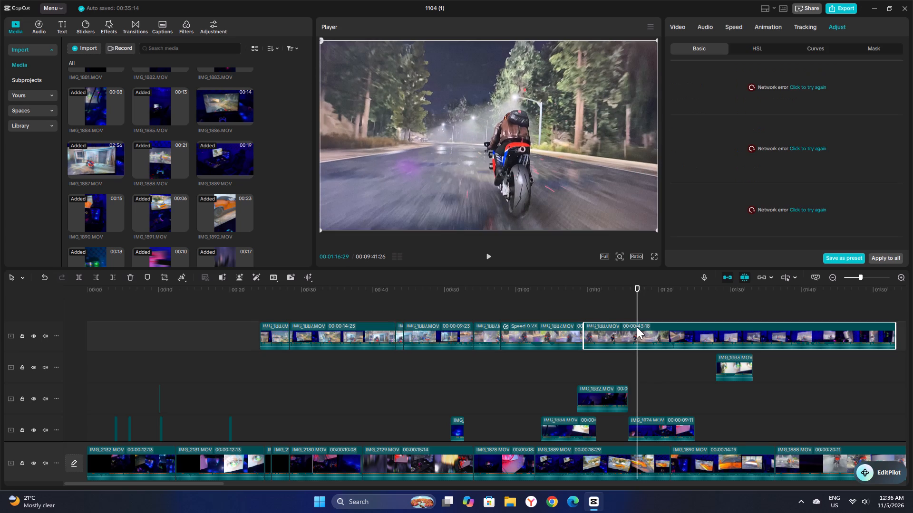
{"action": "left_click", "coordinate": [75, 277]}
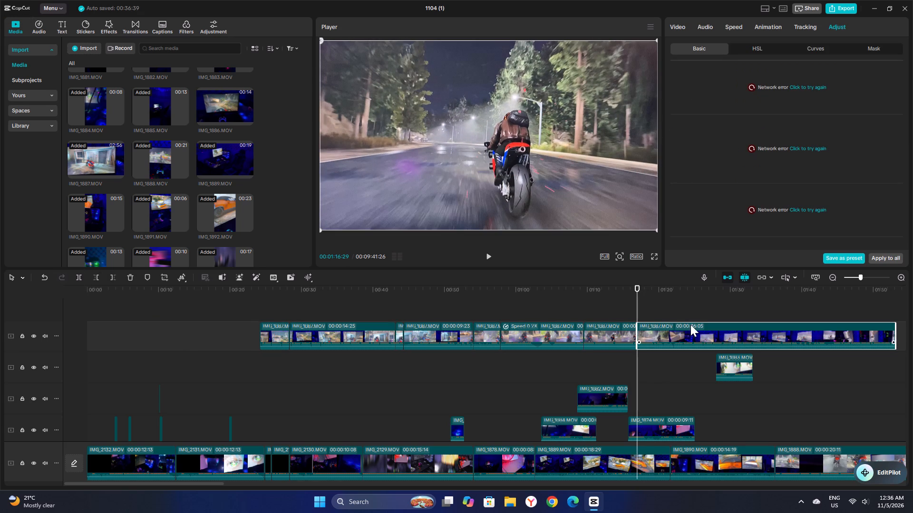
{"action": "left_click", "coordinate": [698, 325]}
{"action": "key", "text": "Delete"}
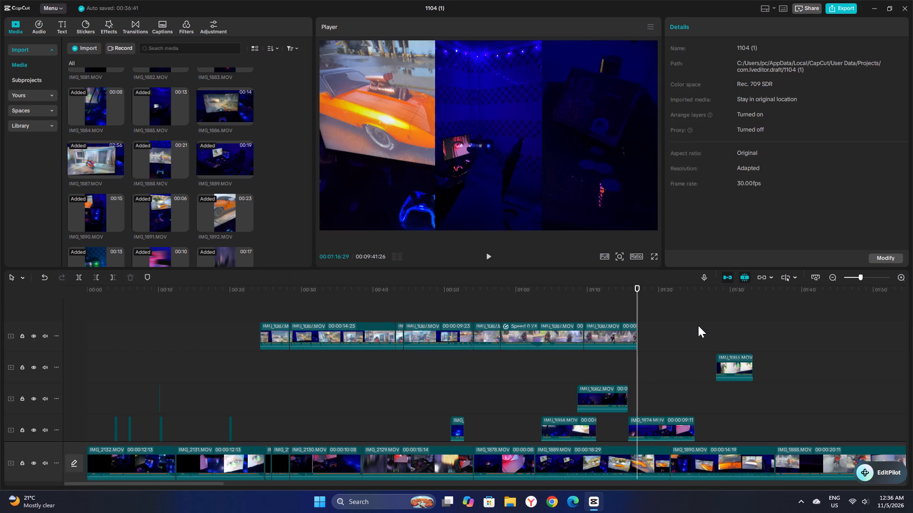
Move the 00:00:09:11 IMG_1874.MOV overlay toward the right side of the video frame.
{"action": "key", "text": "space"}
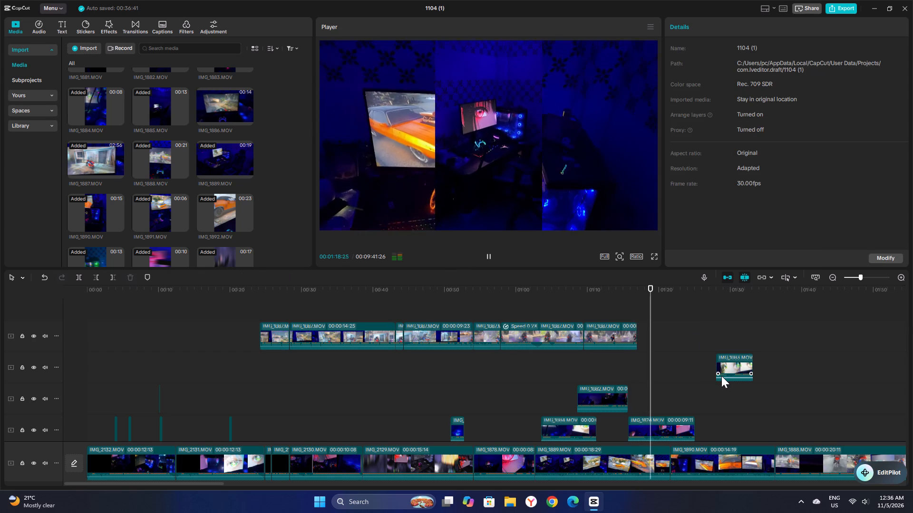
{"action": "key", "text": "space"}
{"action": "left_click", "coordinate": [515, 182]}
{"action": "left_click_drag", "start_coordinate": [515, 182], "coordinate": [598, 182]}
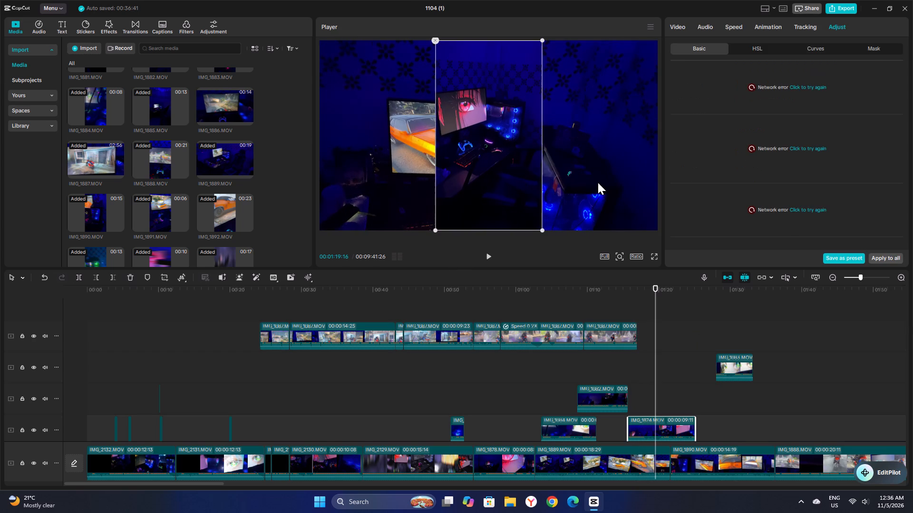
{"action": "left_click_drag", "start_coordinate": [598, 182], "coordinate": [618, 186]}
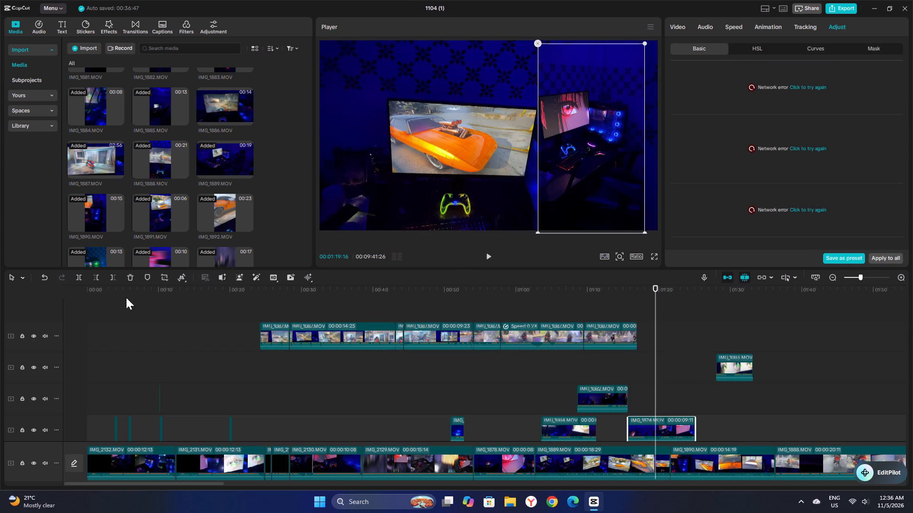
Crop the top and bottom off the IMG_1874.MOV overlay, keeping the monitor and desk, and shift it further right in the frame.
{"action": "left_click", "coordinate": [161, 278]}
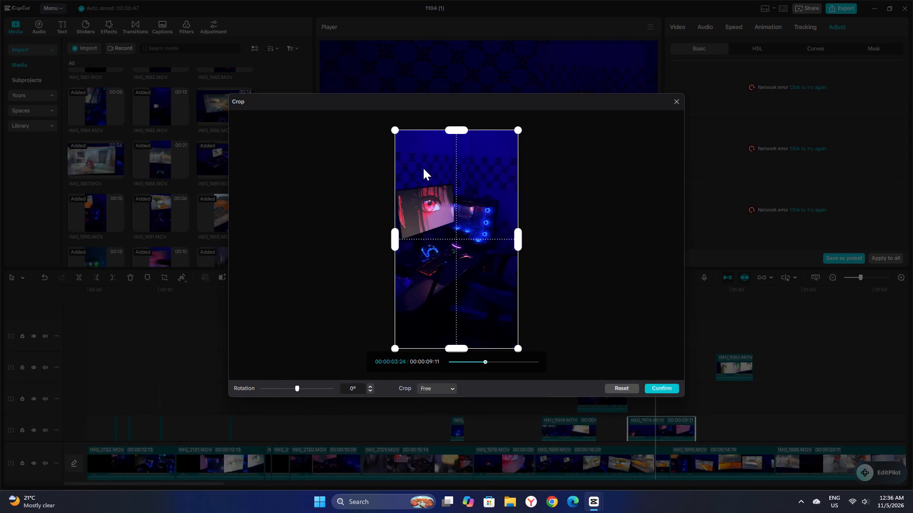
{"action": "left_click_drag", "start_coordinate": [459, 131], "coordinate": [478, 181]}
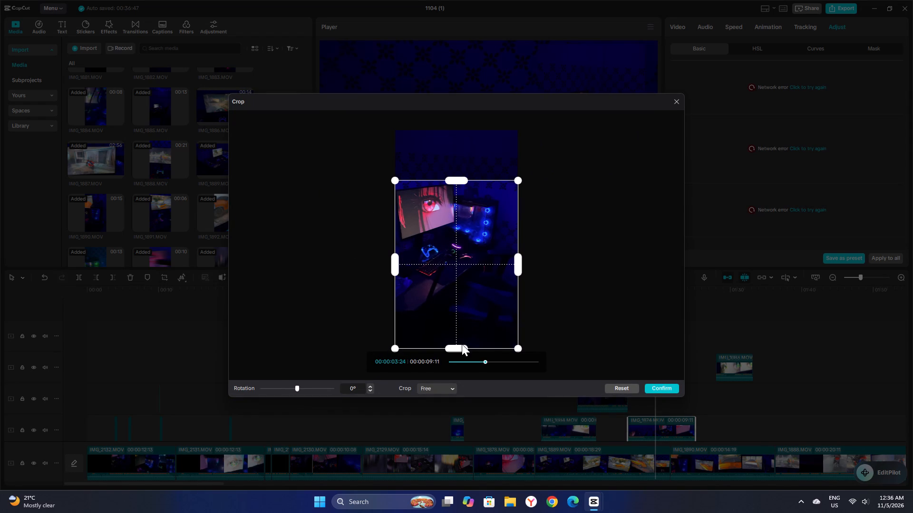
{"action": "left_click_drag", "start_coordinate": [462, 344], "coordinate": [464, 358]}
{"action": "left_click_drag", "start_coordinate": [456, 348], "coordinate": [463, 276]}
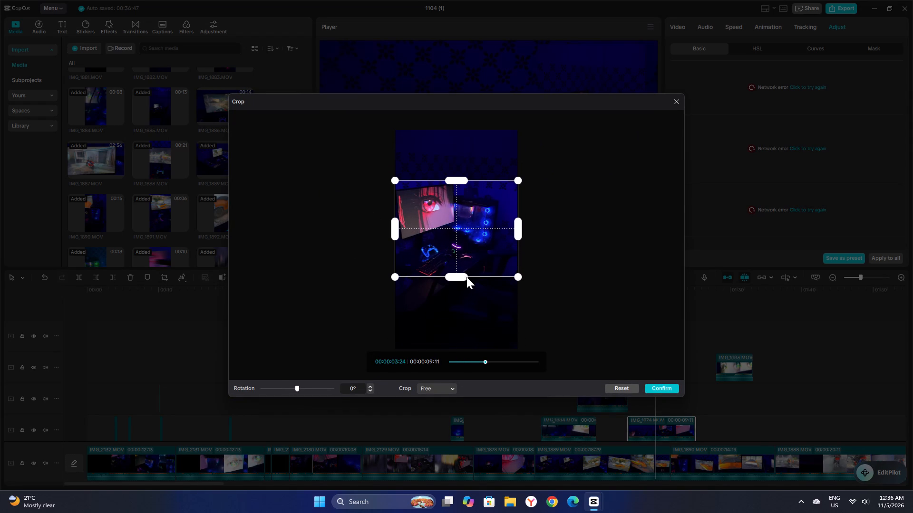
{"action": "left_click", "coordinate": [670, 389]}
{"action": "left_click_drag", "start_coordinate": [585, 180], "coordinate": [644, 179]}
Shift IMG_1889.MOV left in the frame so the orange-car monitor sits beside the cropped overlay.
{"action": "left_click", "coordinate": [420, 187]}
{"action": "left_click_drag", "start_coordinate": [420, 187], "coordinate": [342, 190]}
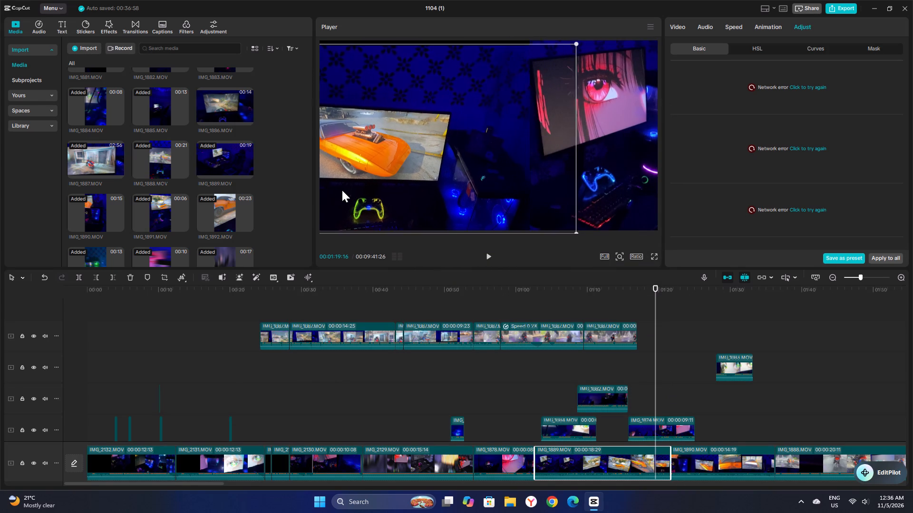
{"action": "left_click_drag", "start_coordinate": [342, 190], "coordinate": [345, 189]}
{"action": "left_click", "coordinate": [579, 173]}
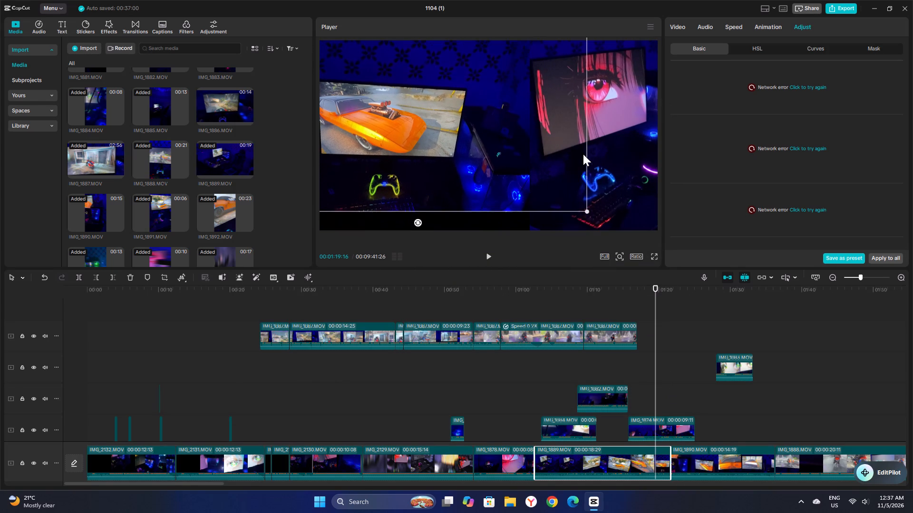
Enlarge the 00:00:14:19 IMG_1890.MOV clip behind the overlay at 00:01:22:17 and move its picture down.
{"action": "left_click", "coordinate": [561, 307]}
{"action": "left_click", "coordinate": [632, 304]}
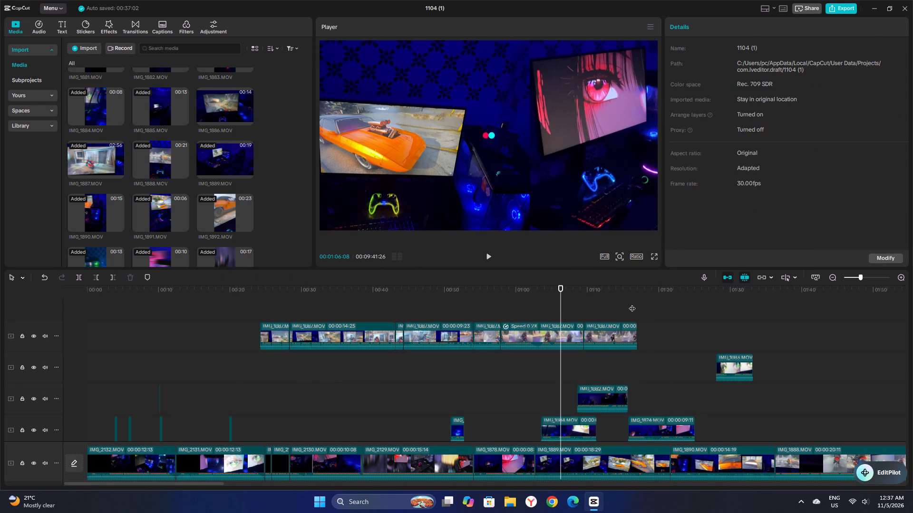
{"action": "key", "text": "space"}
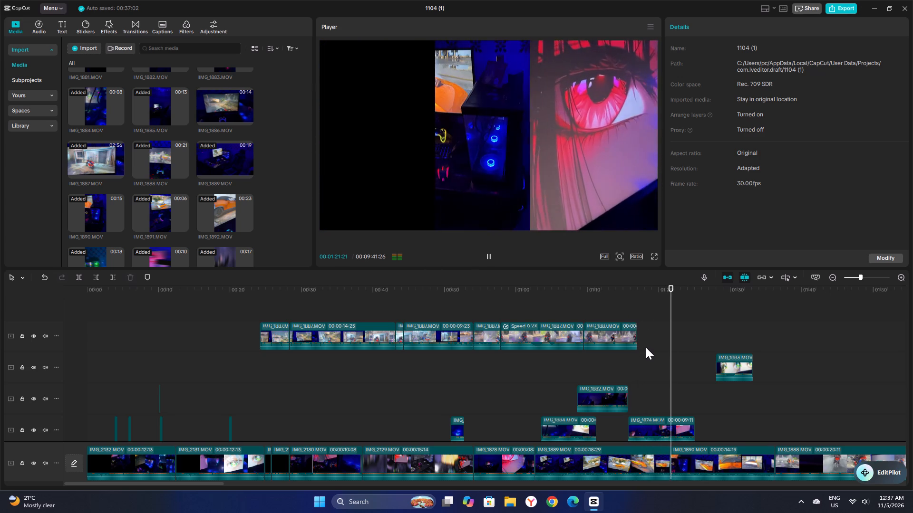
{"action": "key", "text": "space"}
{"action": "left_click", "coordinate": [493, 149]}
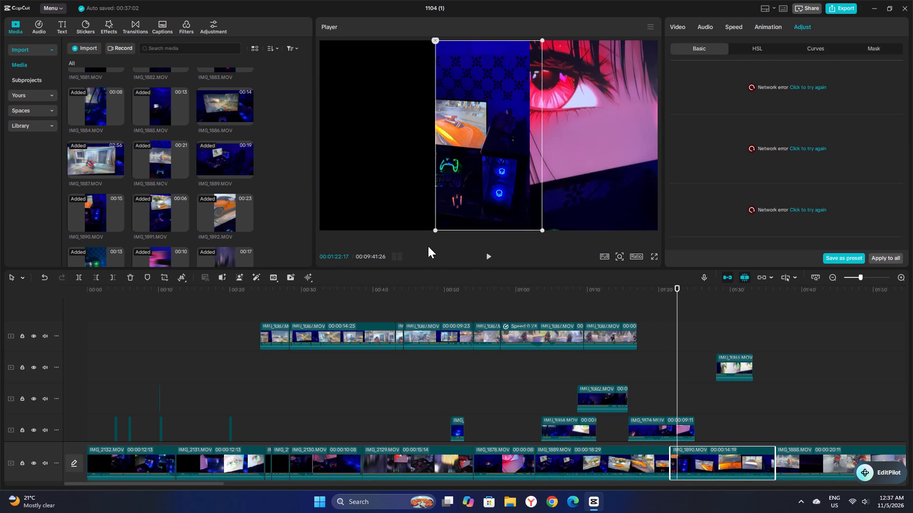
{"action": "left_click_drag", "start_coordinate": [435, 227], "coordinate": [267, 236]}
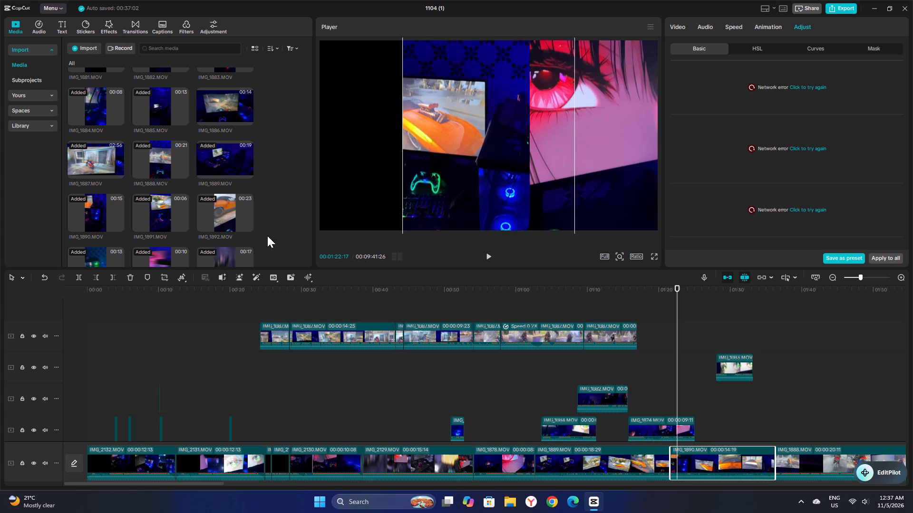
{"action": "left_click_drag", "start_coordinate": [267, 236], "coordinate": [0, 363]}
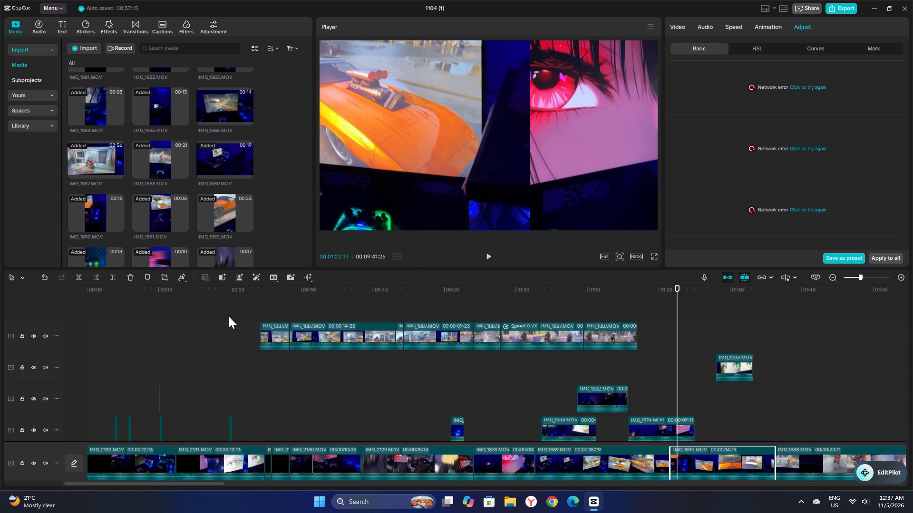
{"action": "left_click_drag", "start_coordinate": [390, 140], "coordinate": [389, 185]}
Enlarge the vertical clip showing the eye on the monitor at 00:01:40:07 to the frame's width and adjust its vertical position.
{"action": "key", "text": "space"}
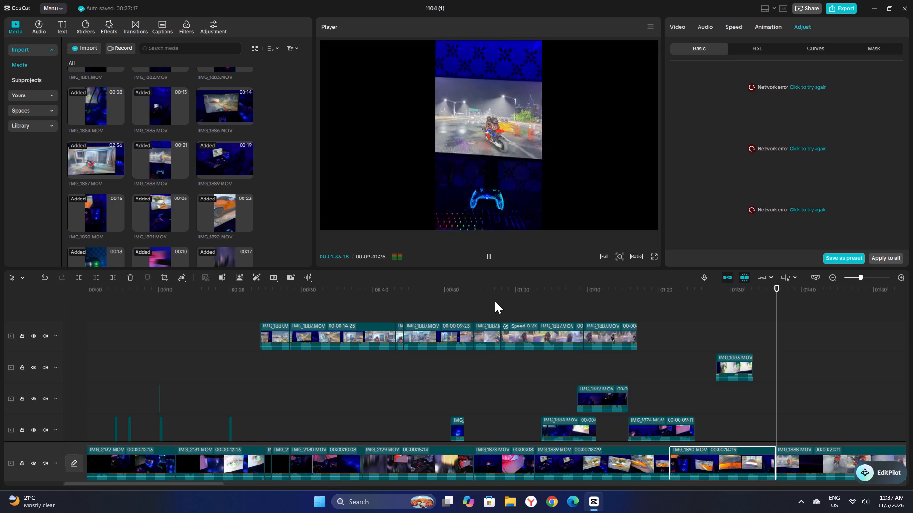
{"action": "key", "text": "space"}
{"action": "left_click", "coordinate": [486, 123]}
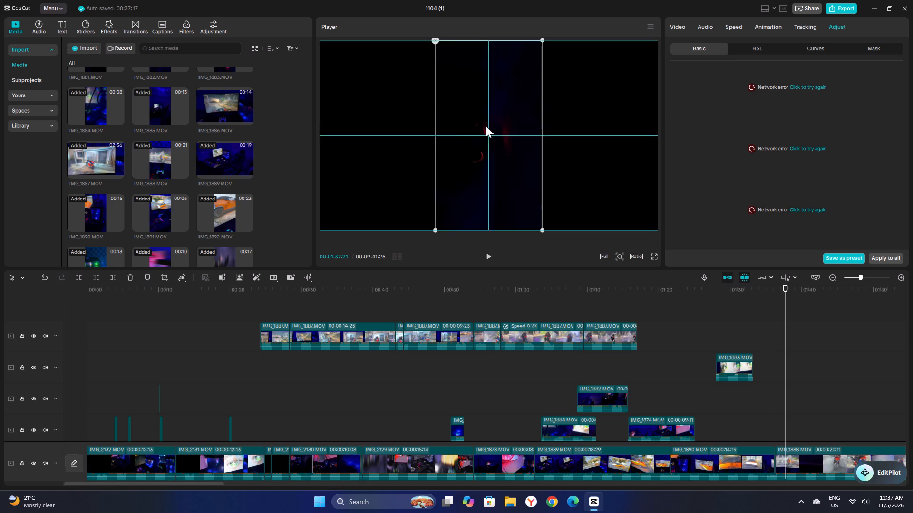
{"action": "key", "text": "space"}
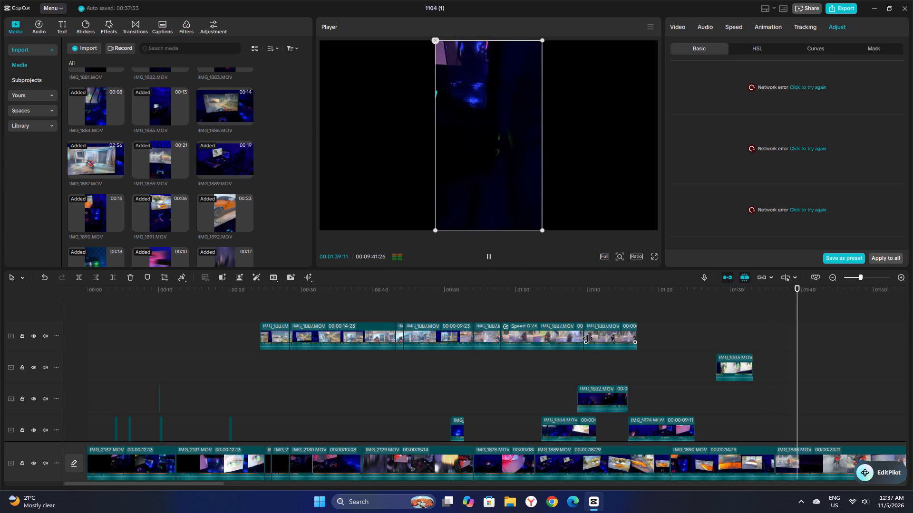
{"action": "key", "text": "space"}
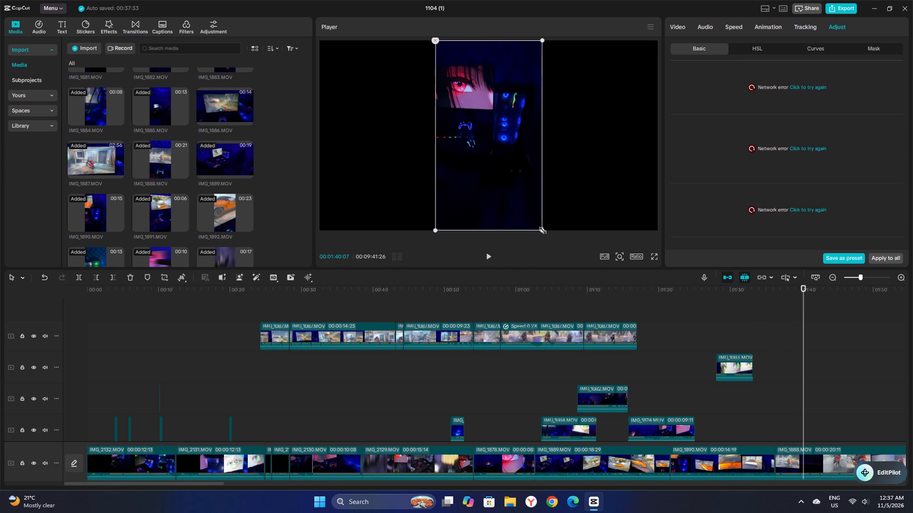
{"action": "left_click_drag", "start_coordinate": [541, 229], "coordinate": [818, 435]}
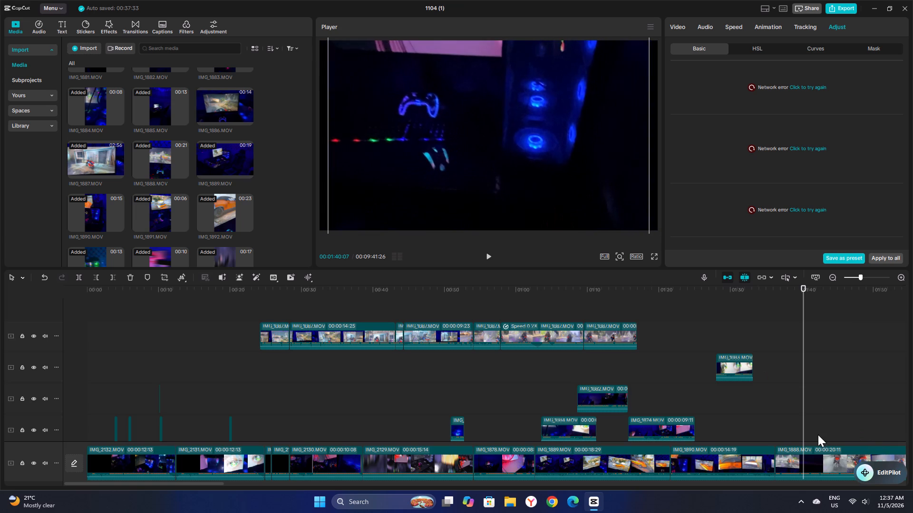
{"action": "left_click_drag", "start_coordinate": [818, 435], "coordinate": [851, 444]}
{"action": "left_click_drag", "start_coordinate": [466, 172], "coordinate": [466, 272]}
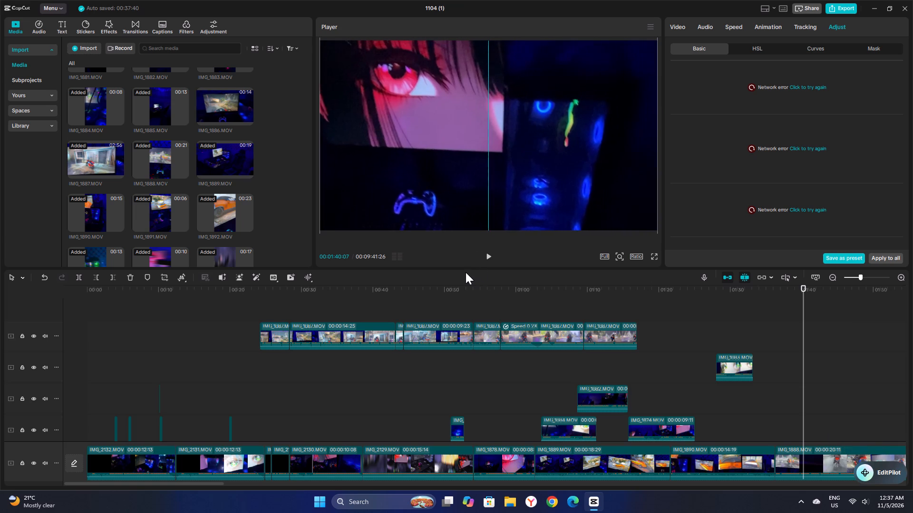
{"action": "left_click_drag", "start_coordinate": [466, 272], "coordinate": [464, 338]}
{"action": "key", "text": "space"}
{"action": "left_click_drag", "start_coordinate": [469, 165], "coordinate": [474, 68]}
{"action": "left_click_drag", "start_coordinate": [469, 68], "coordinate": [460, 68]}
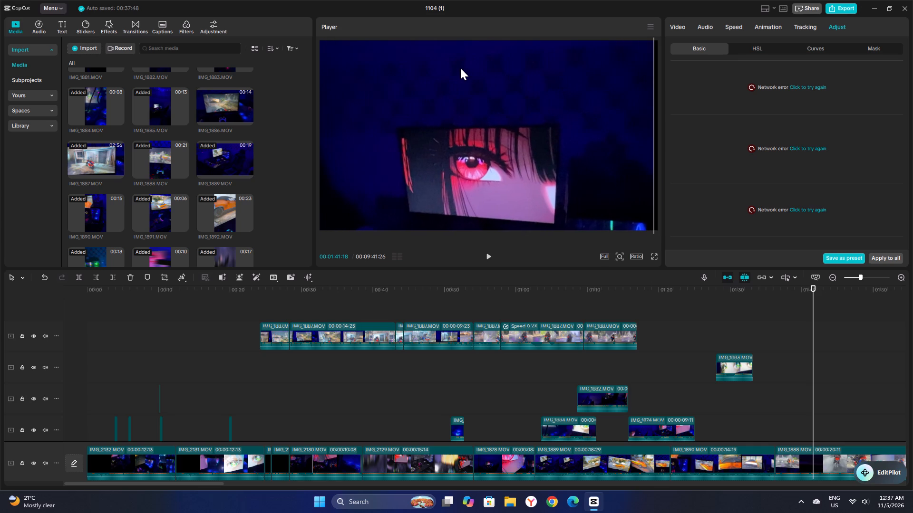
{"action": "left_click_drag", "start_coordinate": [460, 68], "coordinate": [464, 67]}
Enlarge the 00:00:20:11 IMG_1888.MOV motorcycle clip to the frame's width and adjust its vertical position.
{"action": "key", "text": "space"}
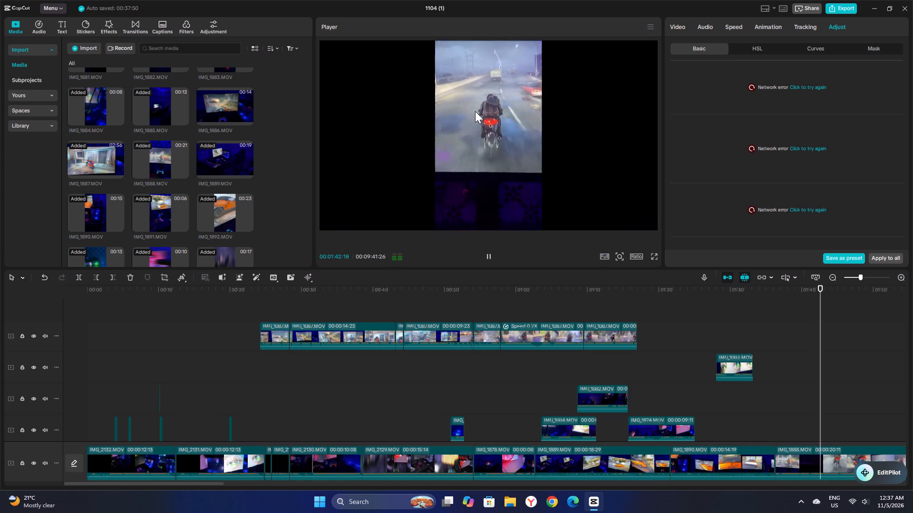
{"action": "key", "text": "space"}
{"action": "left_click", "coordinate": [476, 134]}
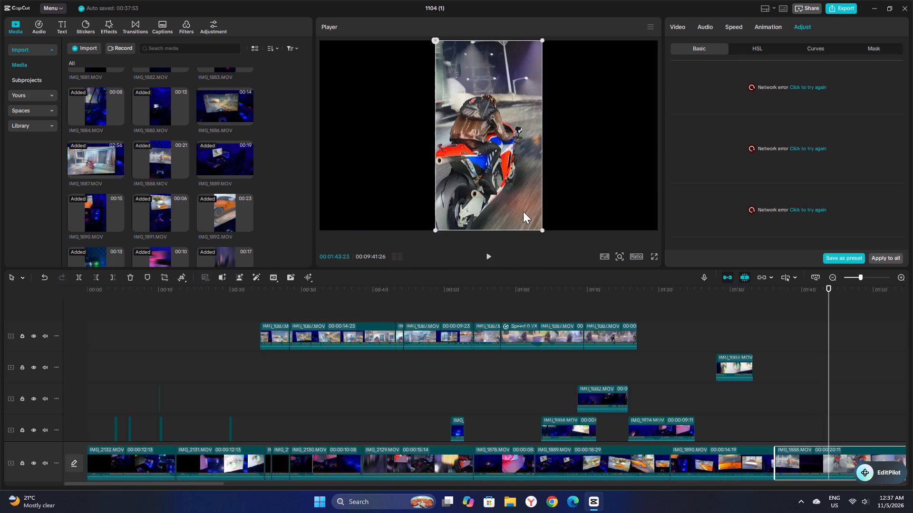
{"action": "left_click_drag", "start_coordinate": [542, 229], "coordinate": [912, 262]}
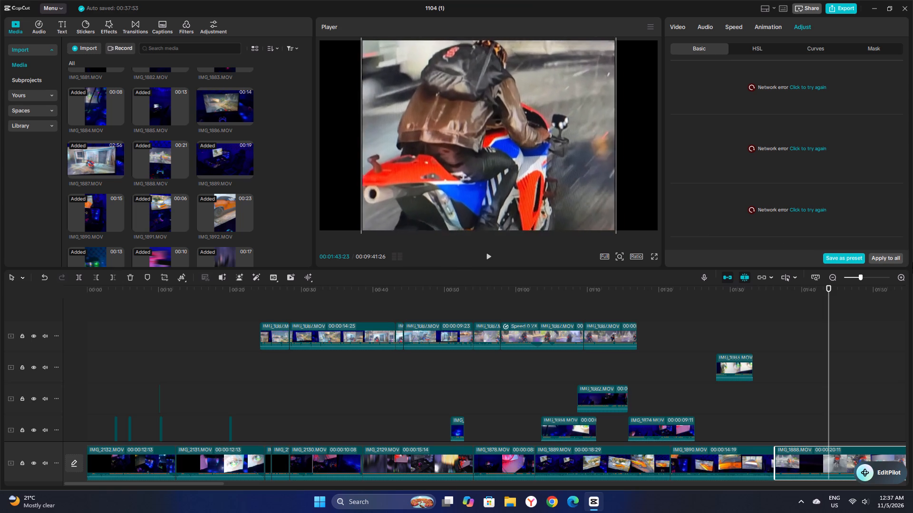
{"action": "left_click_drag", "start_coordinate": [912, 262], "coordinate": [816, 442]}
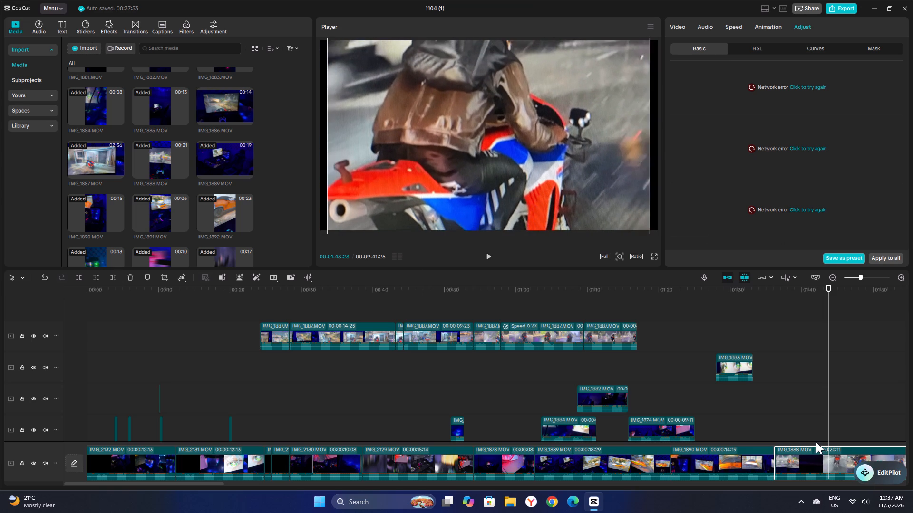
{"action": "left_click_drag", "start_coordinate": [816, 442], "coordinate": [836, 449]}
{"action": "left_click_drag", "start_coordinate": [498, 190], "coordinate": [498, 121]}
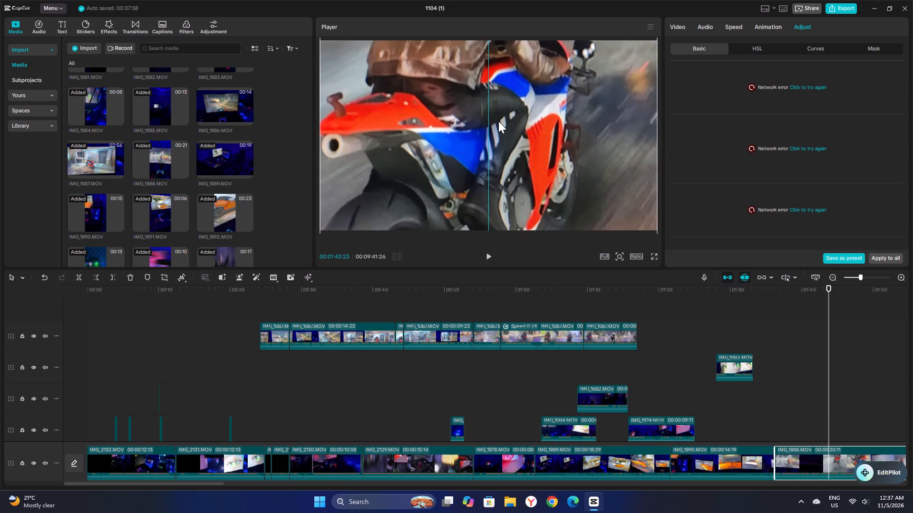
{"action": "left_click_drag", "start_coordinate": [498, 121], "coordinate": [499, 126]}
{"action": "key", "text": "space"}
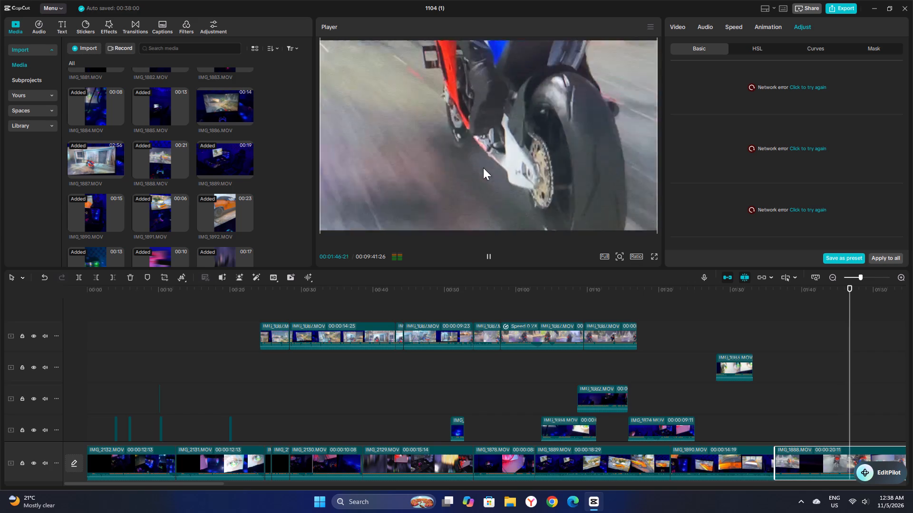
{"action": "left_click_drag", "start_coordinate": [483, 169], "coordinate": [493, 259]}
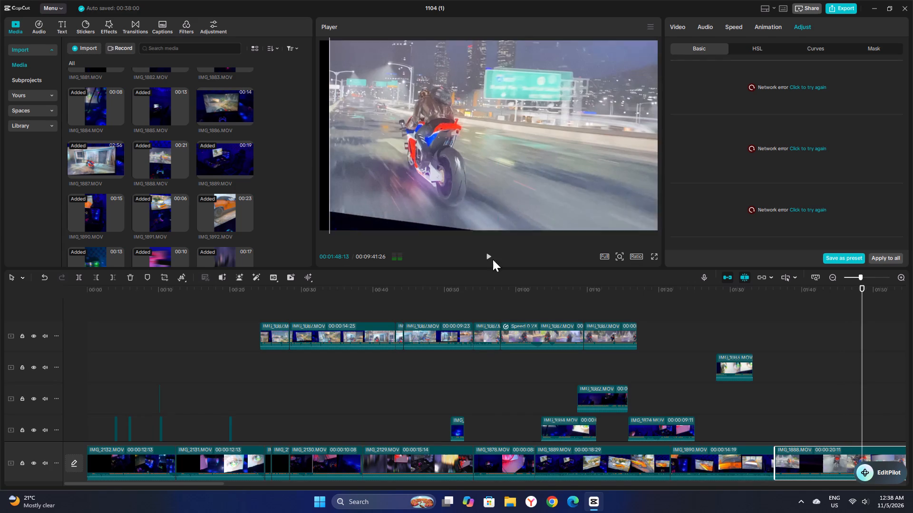
{"action": "left_click_drag", "start_coordinate": [493, 259], "coordinate": [484, 284]}
Play through IMG_1888.MOV and the clips after it up to 00:01:58:21 to check their framing.
{"action": "key", "text": "space"}
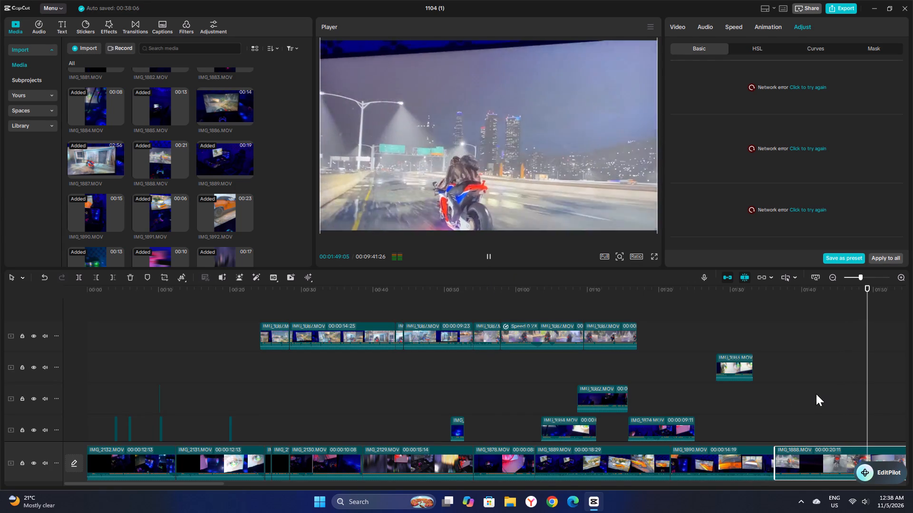
{"action": "left_click", "coordinate": [816, 394]}
{"action": "left_click", "coordinate": [789, 385]}
{"action": "key", "text": "space"}
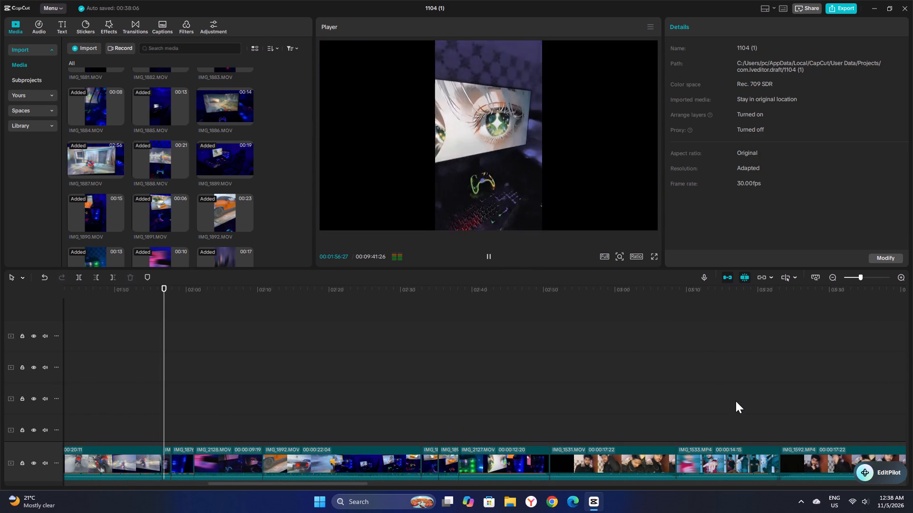
{"action": "key", "text": "space"}
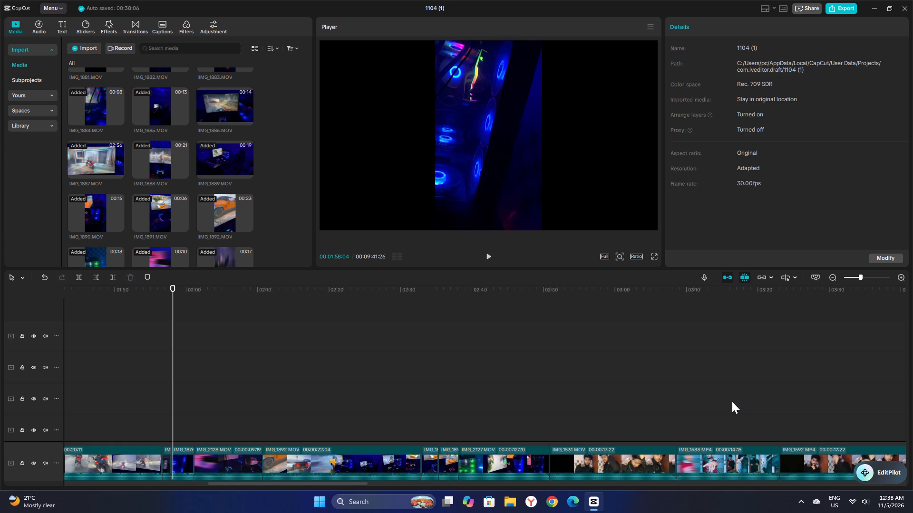
{"action": "key", "text": "space"}
{"action": "key", "text": "space"}
Enlarge the 00:00:22:04 IMG_1892.MOV clip at 00:02:22:20 until it fills the frame.
{"action": "left_click", "coordinate": [333, 412]}
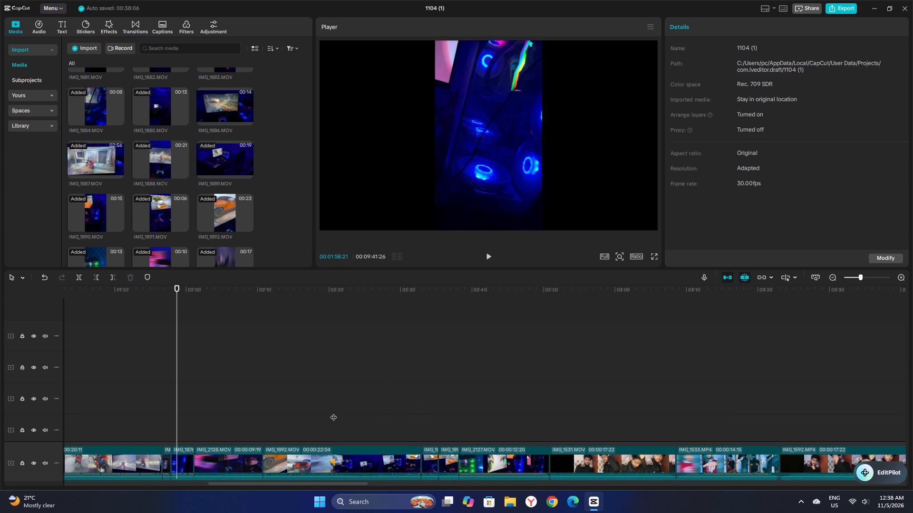
{"action": "key", "text": "space"}
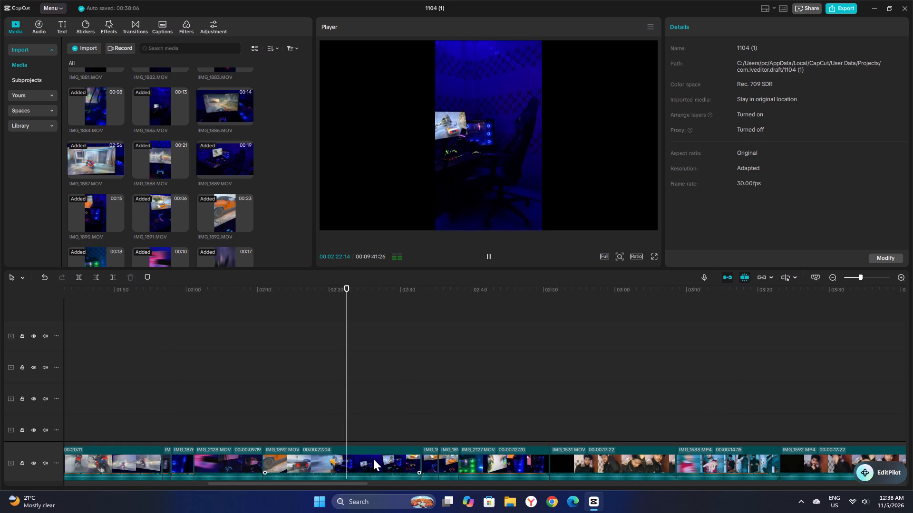
{"action": "key", "text": "space"}
{"action": "left_click", "coordinate": [495, 170]}
{"action": "left_click_drag", "start_coordinate": [540, 230], "coordinate": [544, 227]}
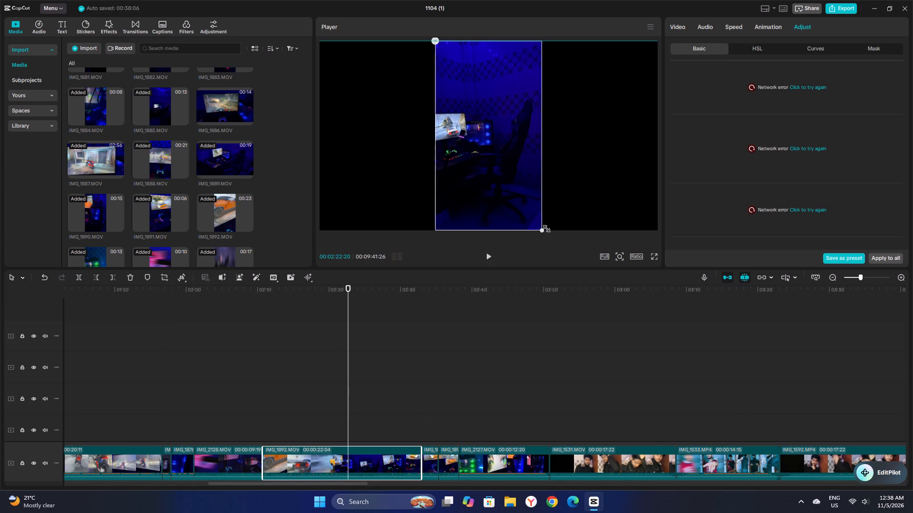
{"action": "left_click_drag", "start_coordinate": [544, 227], "coordinate": [912, 419]}
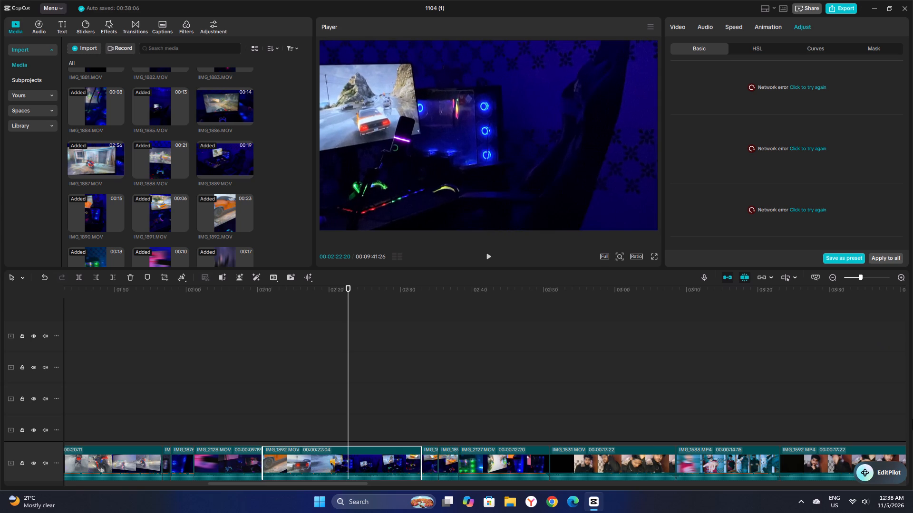
Finish enlarging the IMG_1892.MOV clip until it fills the frame.
{"action": "left_click_drag", "start_coordinate": [912, 419], "coordinate": [903, 409]}
Move the 00:00:09:19 IMG_2128.MOV clip so it follows the 00:00:22:04 IMG_1892.MOV clip on the main track.
{"action": "left_click", "coordinate": [240, 408]}
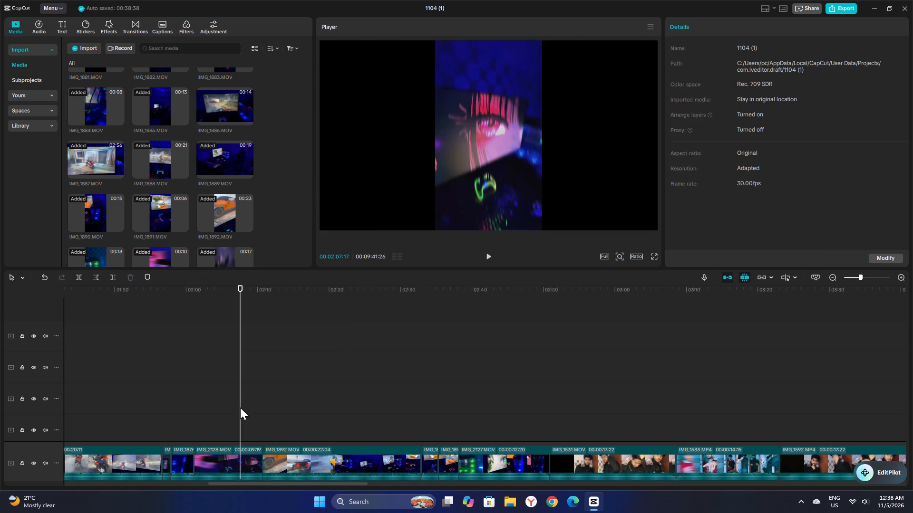
{"action": "key", "text": "space"}
{"action": "key", "text": "space"}
{"action": "left_click", "coordinate": [215, 463]}
{"action": "left_click_drag", "start_coordinate": [215, 462], "coordinate": [241, 462]}
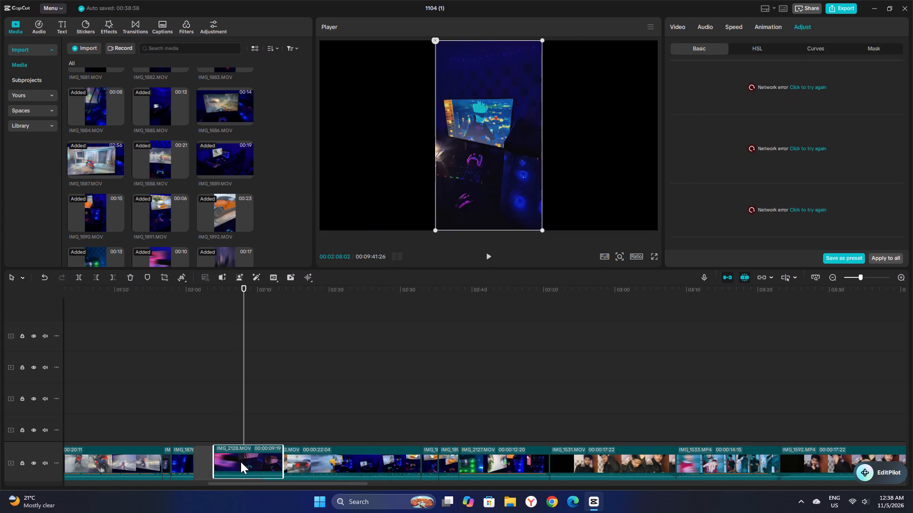
{"action": "left_click_drag", "start_coordinate": [241, 462], "coordinate": [303, 467]}
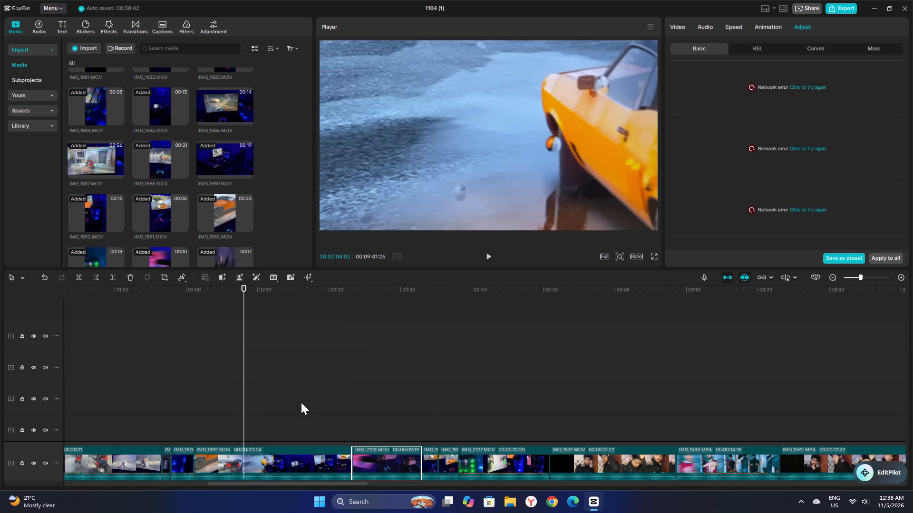
Trim the end of the IMG_1888.MOV motorcycle clip to a duration of 00:00:14:11.
{"action": "left_click", "coordinate": [129, 426]}
{"action": "key", "text": "space"}
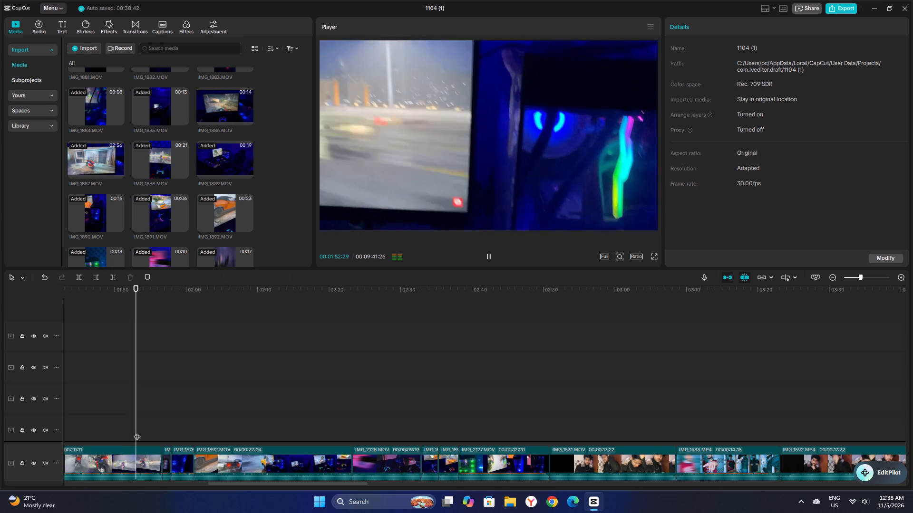
{"action": "left_click", "coordinate": [110, 460]}
{"action": "key", "text": "space"}
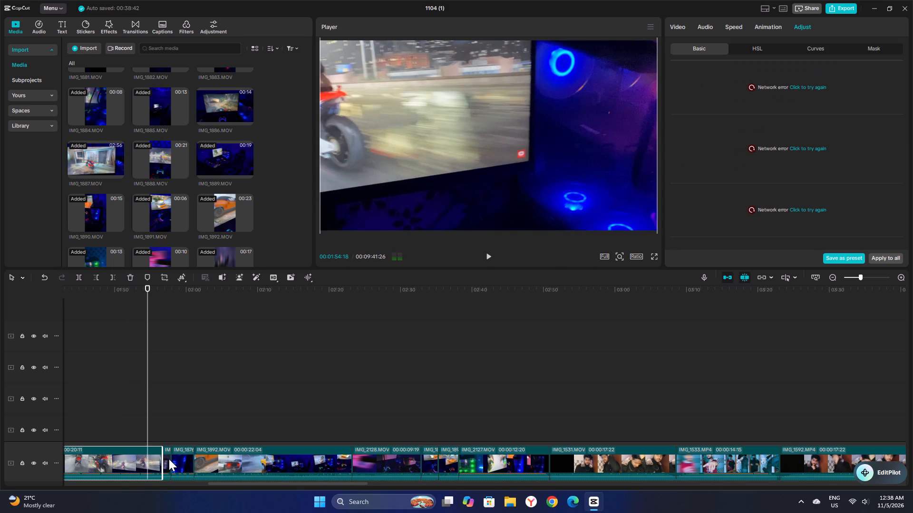
{"action": "left_click_drag", "start_coordinate": [163, 458], "coordinate": [147, 460]}
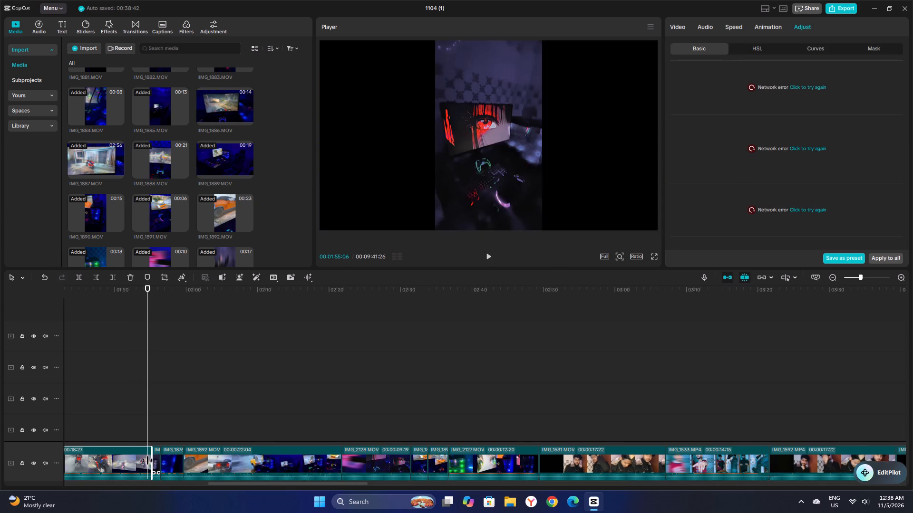
{"action": "left_click_drag", "start_coordinate": [147, 460], "coordinate": [118, 460]}
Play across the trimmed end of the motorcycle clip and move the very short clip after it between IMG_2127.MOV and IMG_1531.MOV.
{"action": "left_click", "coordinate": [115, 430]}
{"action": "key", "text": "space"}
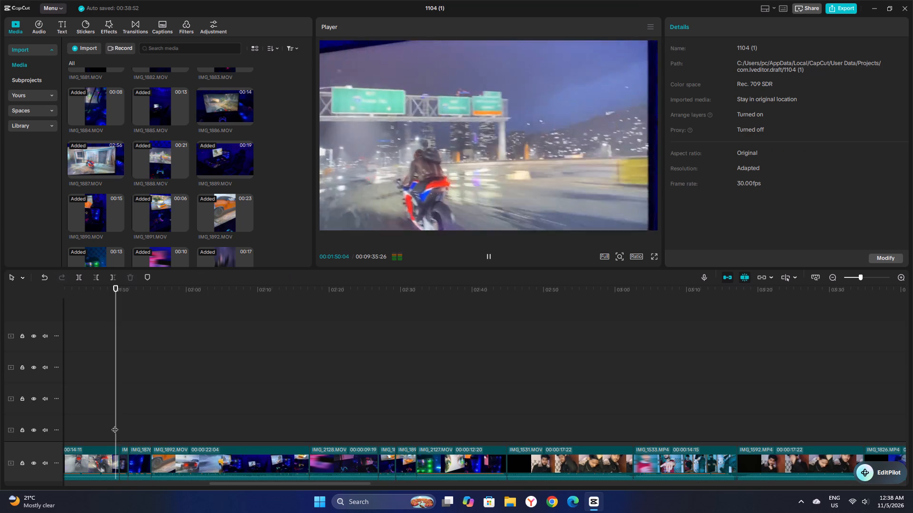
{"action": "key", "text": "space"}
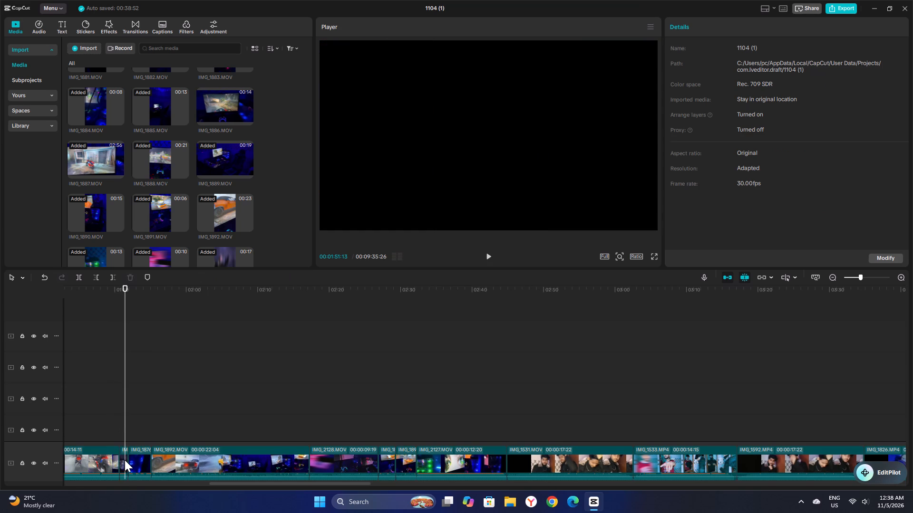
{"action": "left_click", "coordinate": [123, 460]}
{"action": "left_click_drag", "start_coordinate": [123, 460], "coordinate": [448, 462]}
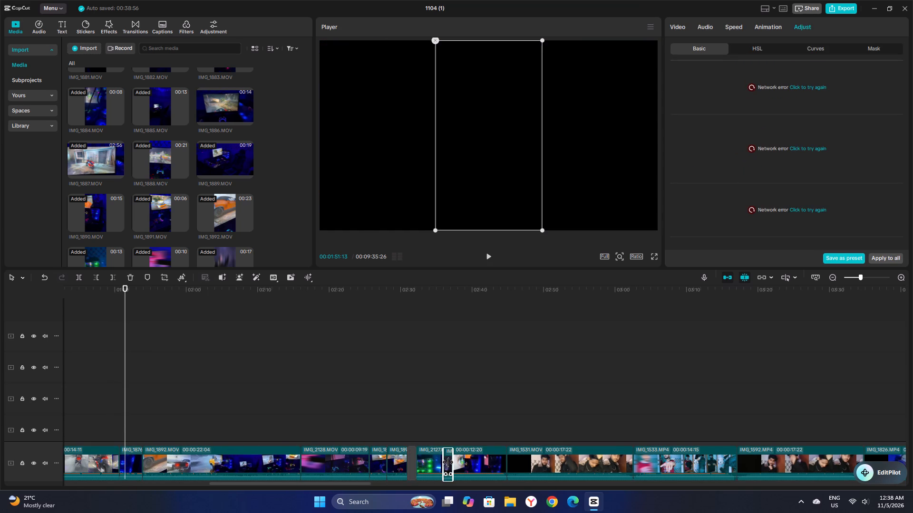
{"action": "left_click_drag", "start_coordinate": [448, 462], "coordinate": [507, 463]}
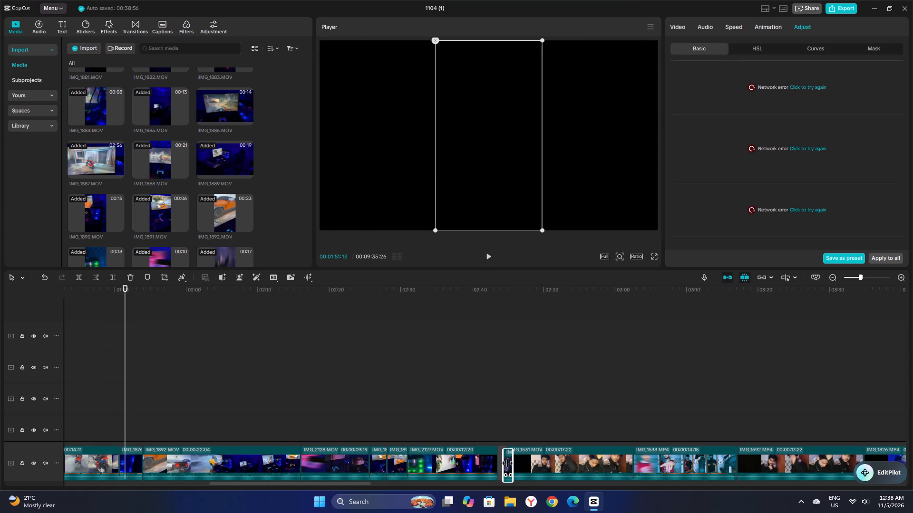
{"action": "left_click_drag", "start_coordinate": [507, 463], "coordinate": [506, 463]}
Delete the short vertical clip between the motorcycle clip and IMG_1892.MOV.
{"action": "left_click", "coordinate": [114, 419]}
{"action": "key", "text": "space"}
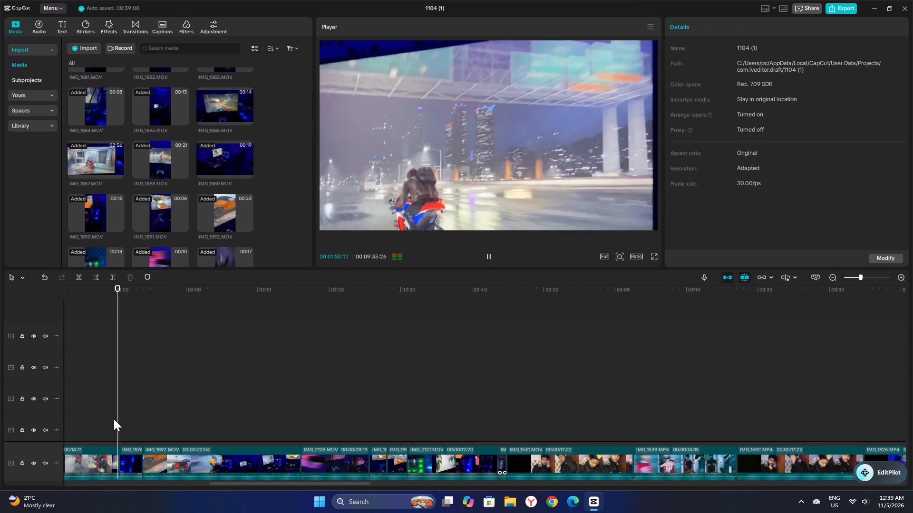
{"action": "left_click", "coordinate": [126, 460]}
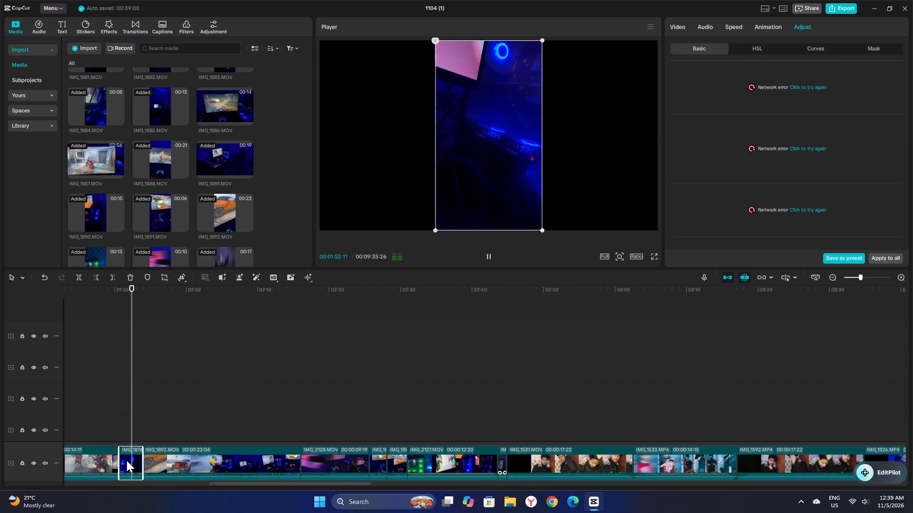
{"action": "key", "text": "Delete"}
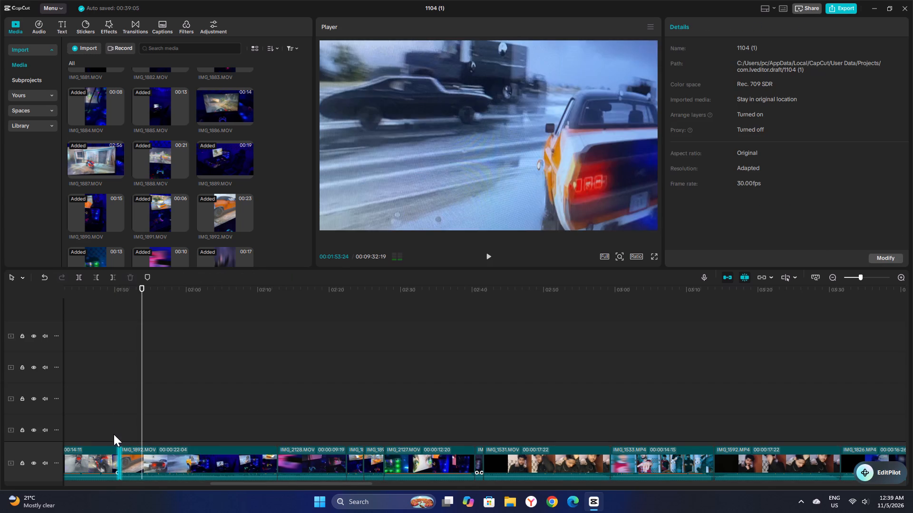
Play from the end of the motorcycle clip to 00:02:30:20 and enlarge the 00:00:12:20 IMG_2127.MOV clip to about the frame's width.
{"action": "left_click", "coordinate": [114, 434]}
{"action": "key", "text": "space"}
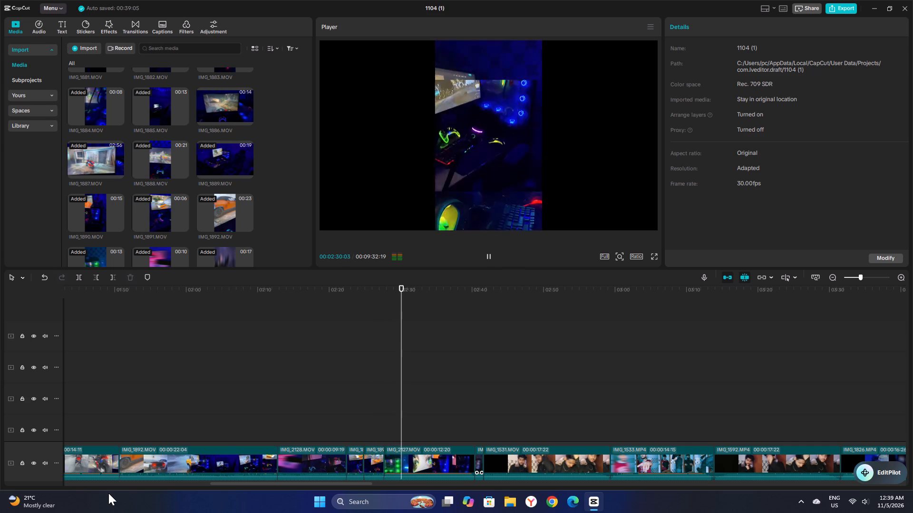
{"action": "key", "text": "space"}
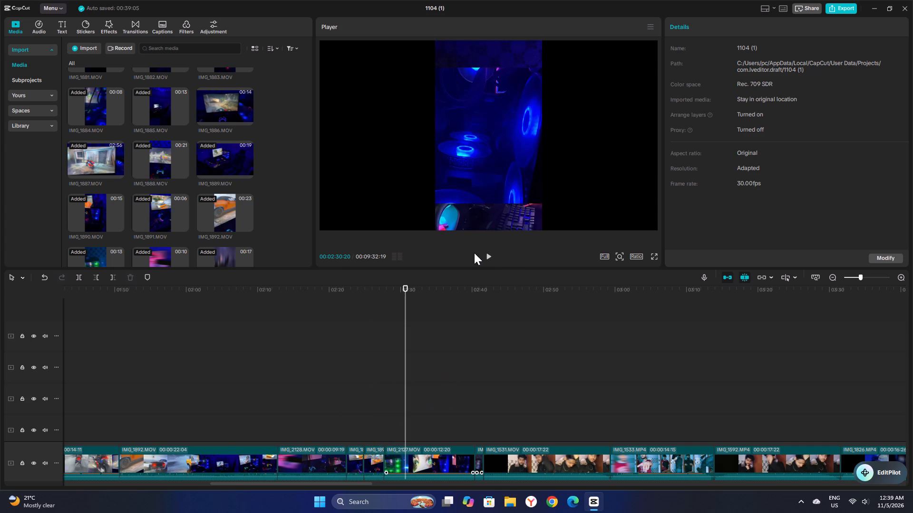
{"action": "double_click", "coordinate": [487, 214]}
{"action": "left_click", "coordinate": [486, 161]}
{"action": "left_click", "coordinate": [494, 175]}
{"action": "left_click", "coordinate": [406, 467]}
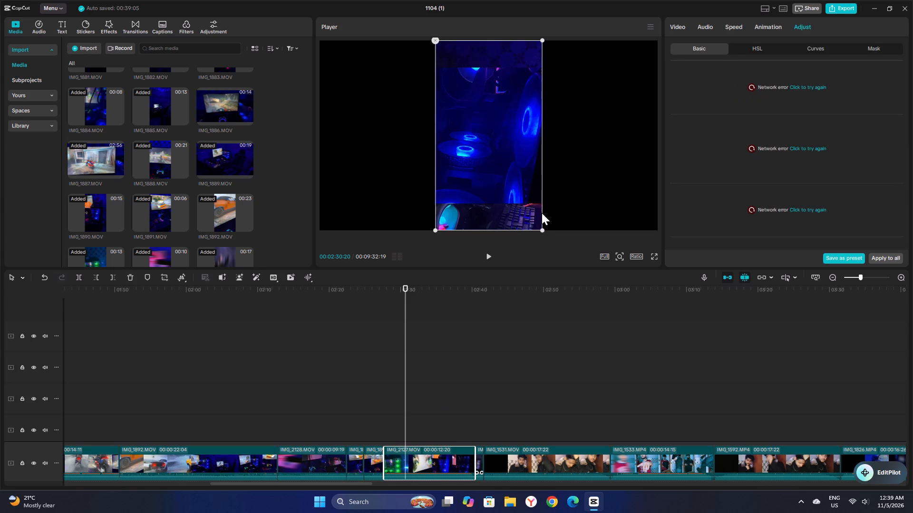
{"action": "left_click_drag", "start_coordinate": [541, 232], "coordinate": [912, 406]}
Shift the enlarged IMG_2127.MOV picture downward at 00:02:31:29 and 00:02:35:01, playing on to check its framing.
{"action": "key", "text": "space"}
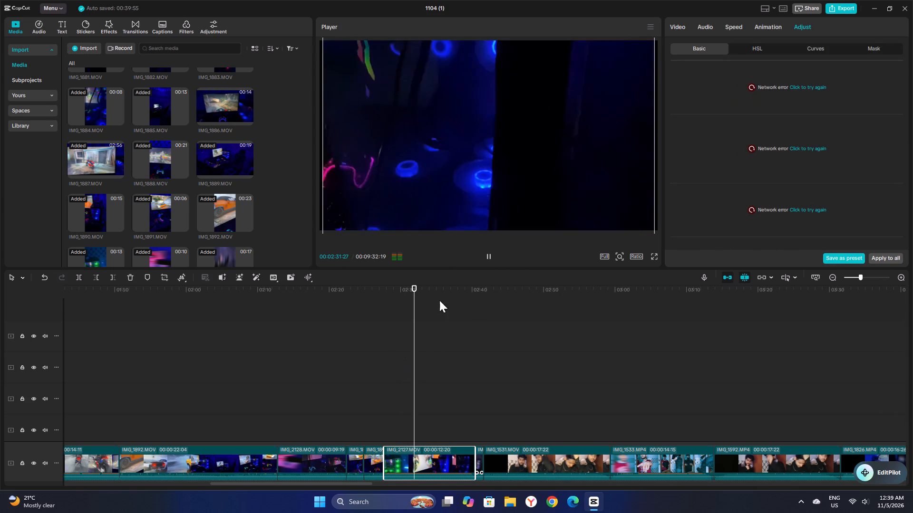
{"action": "key", "text": "space"}
{"action": "left_click_drag", "start_coordinate": [472, 136], "coordinate": [473, 228]}
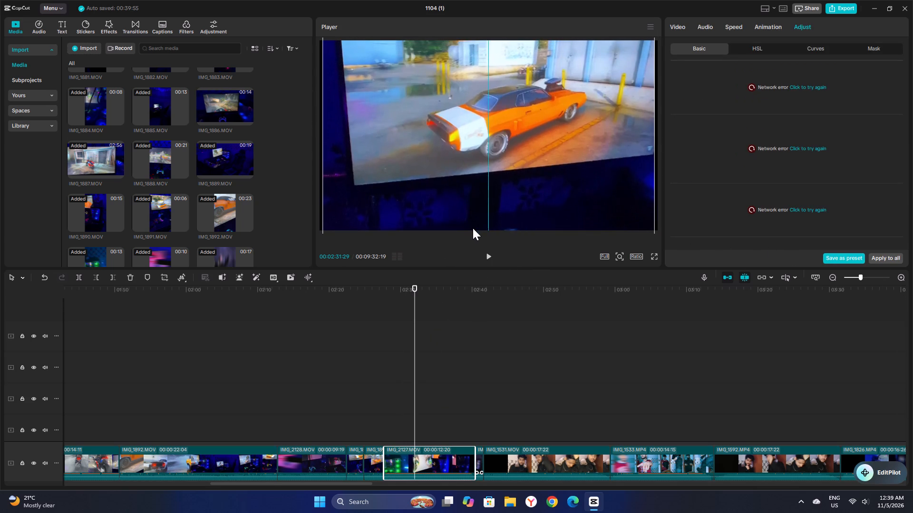
{"action": "left_click_drag", "start_coordinate": [473, 228], "coordinate": [474, 231]}
{"action": "key", "text": "space"}
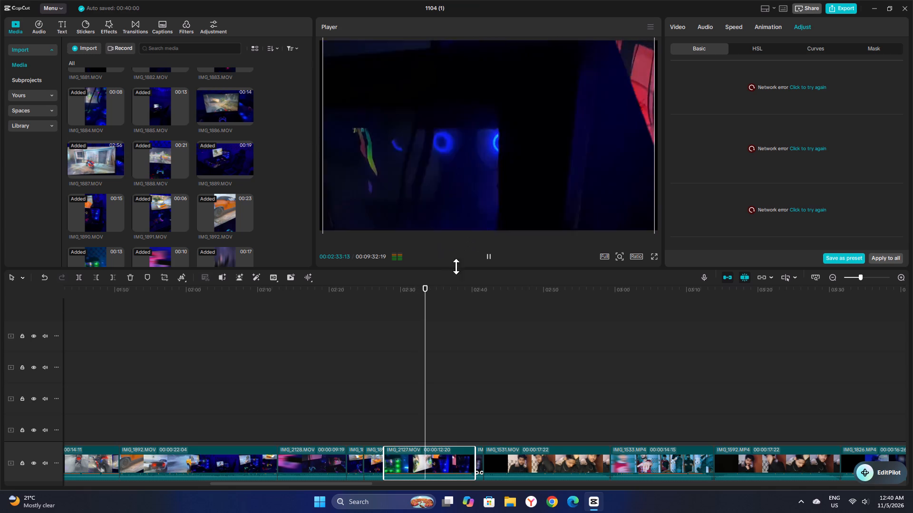
{"action": "left_click_drag", "start_coordinate": [478, 206], "coordinate": [476, 218]}
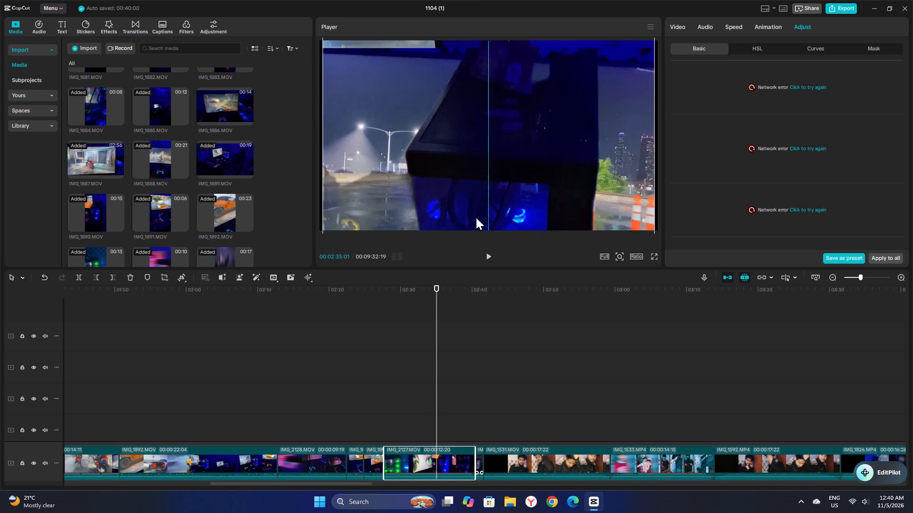
{"action": "left_click_drag", "start_coordinate": [476, 218], "coordinate": [479, 227]}
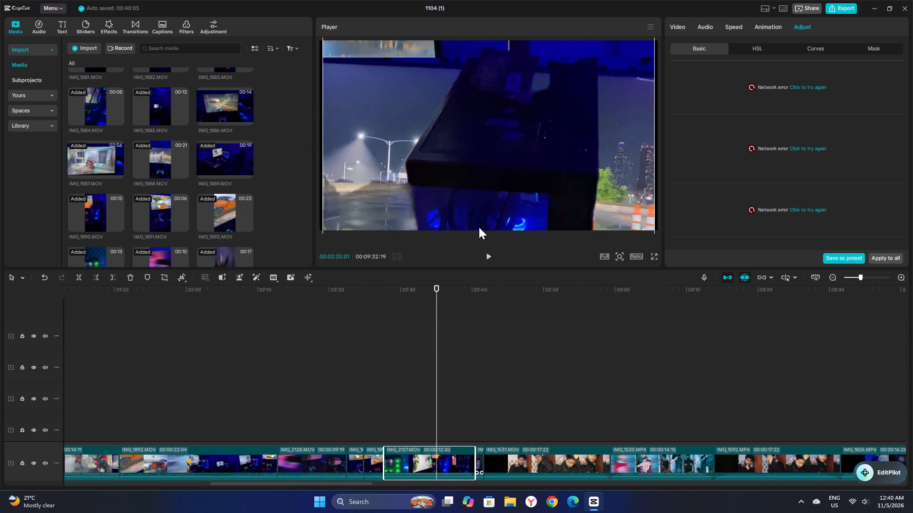
{"action": "key", "text": "space"}
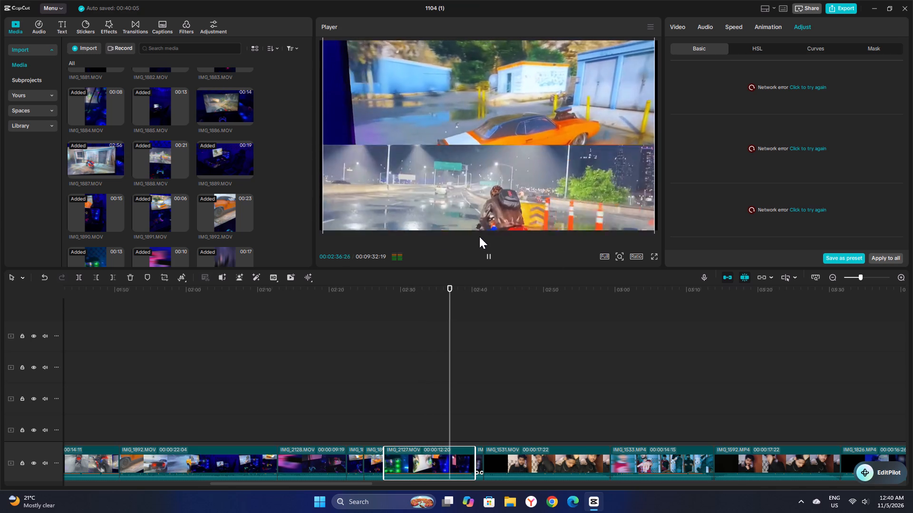
{"action": "left_click", "coordinate": [483, 189]}
{"action": "key", "text": "space"}
{"action": "left_click", "coordinate": [483, 189]}
{"action": "left_click", "coordinate": [483, 189]}
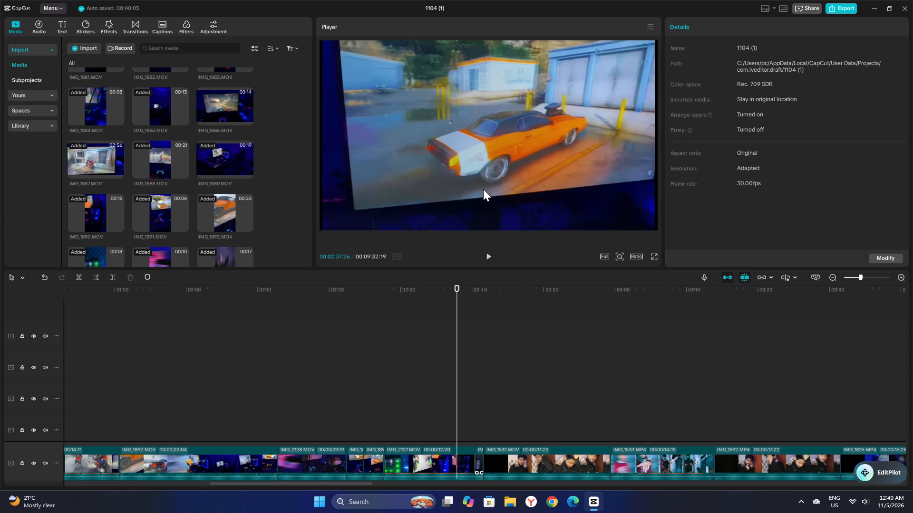
Play on to 00:02:42:26 and delete the very short clip between IMG_2127.MOV and IMG_1531.MOV.
{"action": "key", "text": "space"}
{"action": "triple_click", "coordinate": [483, 189]}
{"action": "key", "text": "space"}
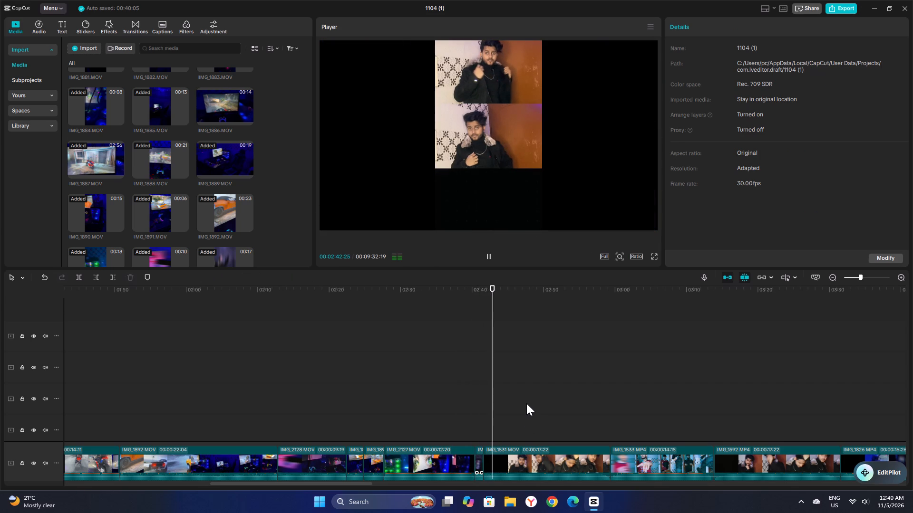
{"action": "key", "text": "space"}
{"action": "left_click", "coordinate": [479, 456]}
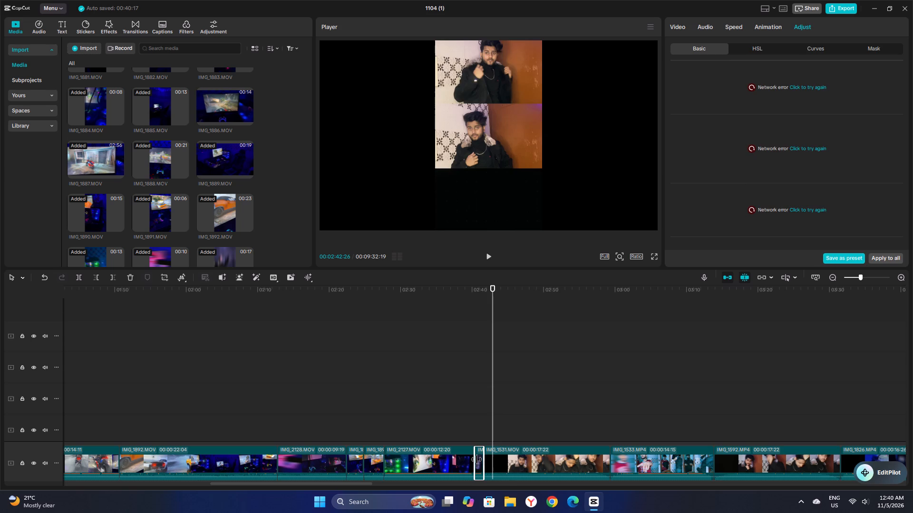
{"action": "key", "text": "Delete"}
Play through IMG_1531.MOV and into the next clip, and delete the 00:00:14:15 IMG_1533.MP4 clip.
{"action": "left_click", "coordinate": [477, 417]}
{"action": "key", "text": "space"}
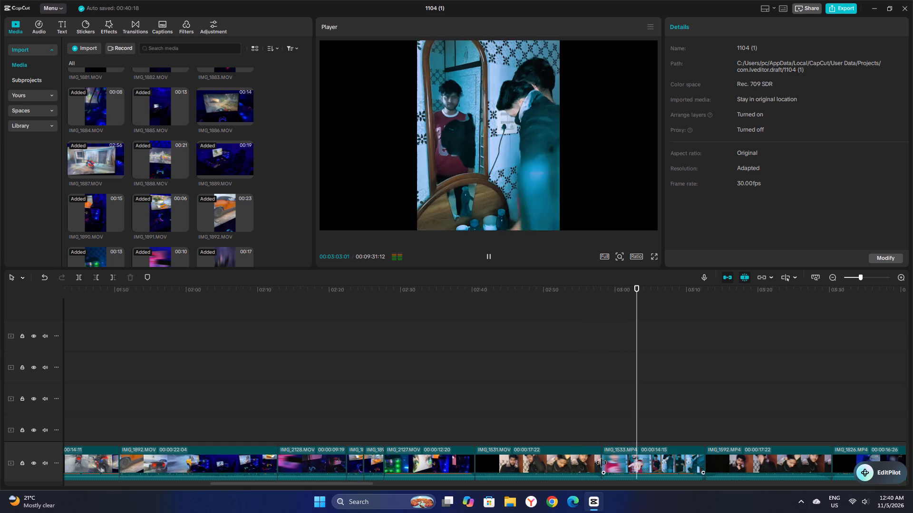
{"action": "left_click", "coordinate": [656, 456]}
{"action": "key", "text": "Delete"}
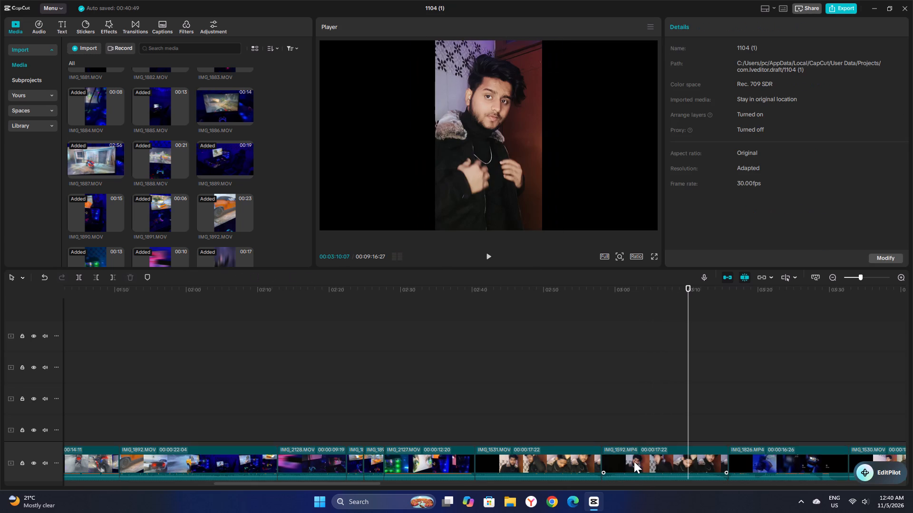
Preview the 00:00:17:22 IMG_1592.MP4 clip after IMG_1531.MOV and delete it.
{"action": "left_click", "coordinate": [600, 400]}
{"action": "key", "text": "space"}
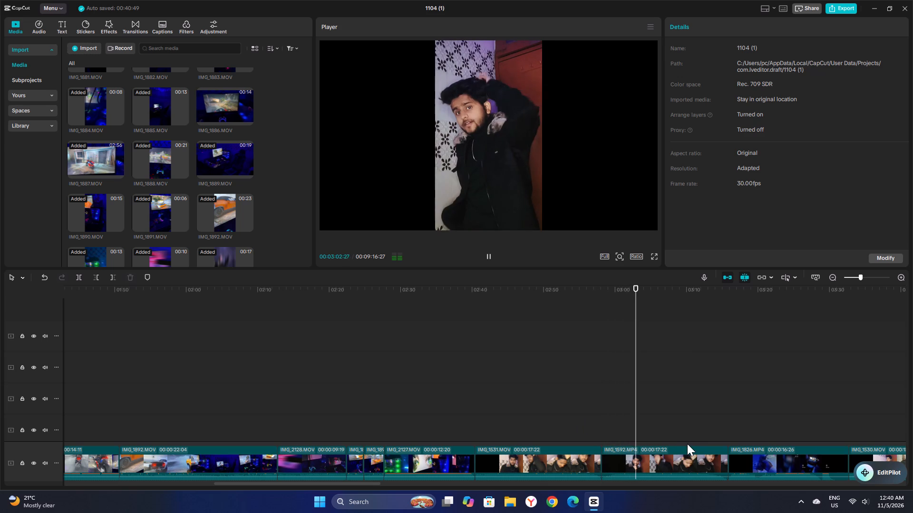
{"action": "left_click", "coordinate": [670, 466]}
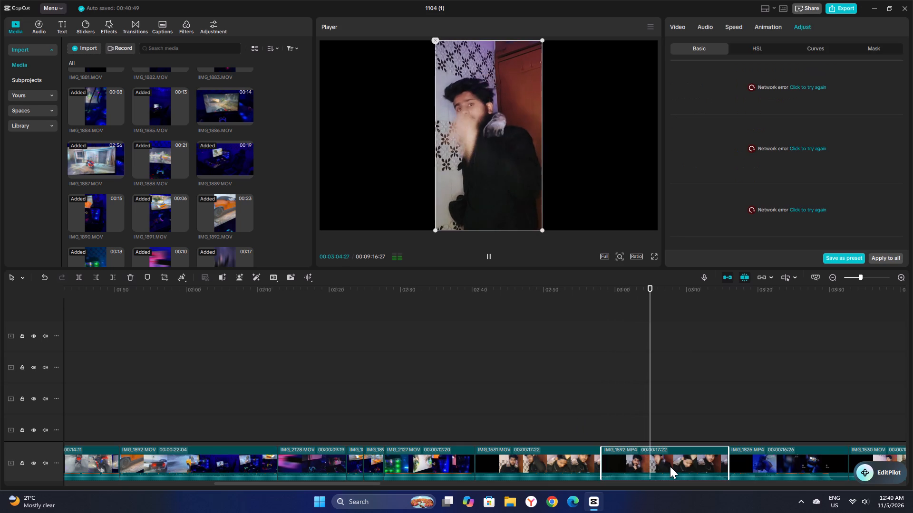
{"action": "key", "text": "Delete"}
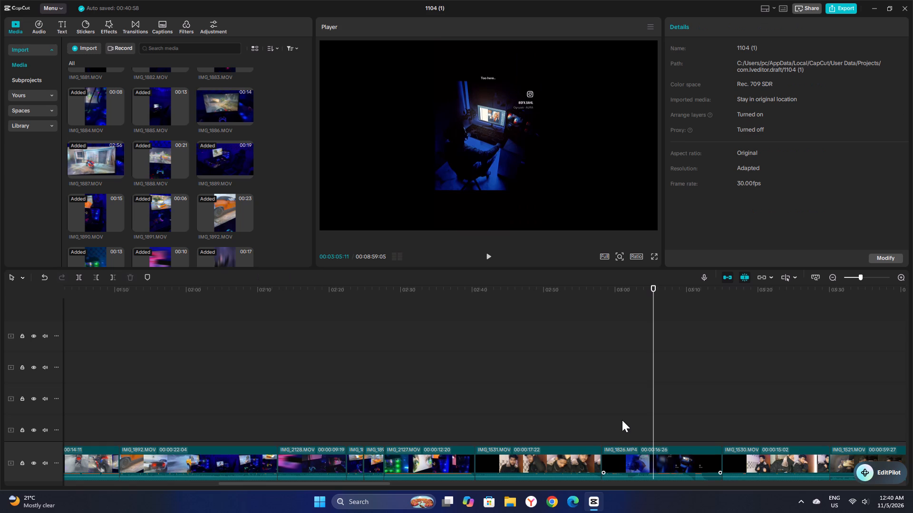
Preview the 00:00:16:26 IMG_1826.MP4 clip after IMG_1531.MOV and delete it.
{"action": "left_click", "coordinate": [622, 420]}
{"action": "key", "text": "space"}
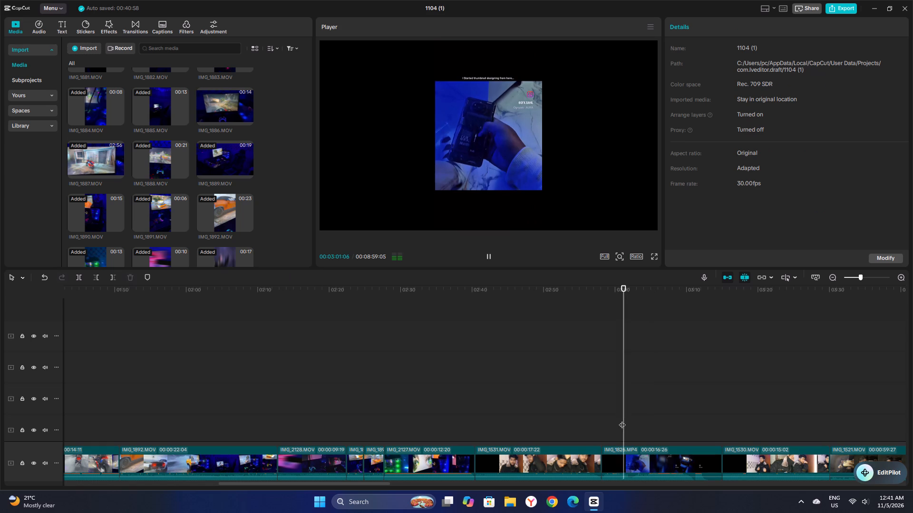
{"action": "left_click", "coordinate": [641, 464]}
{"action": "key", "text": "Delete"}
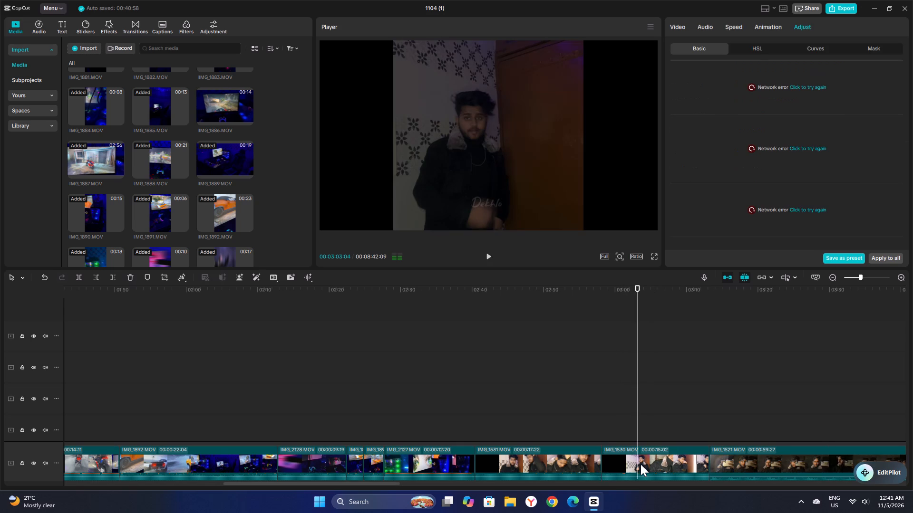
Preview the start of IMG_1530.MOV and enlarge its picture to fill the widescreen frame.
{"action": "key", "text": "space"}
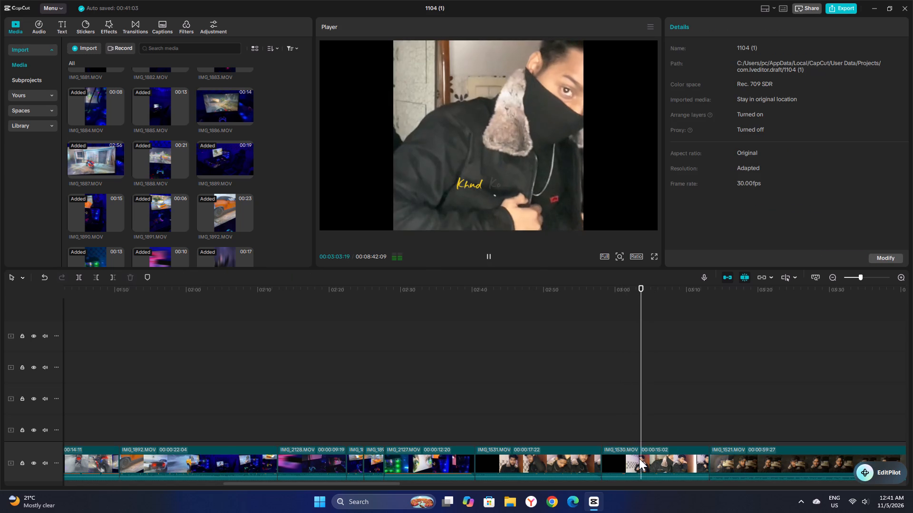
{"action": "left_click", "coordinate": [600, 418]}
{"action": "key", "text": "space"}
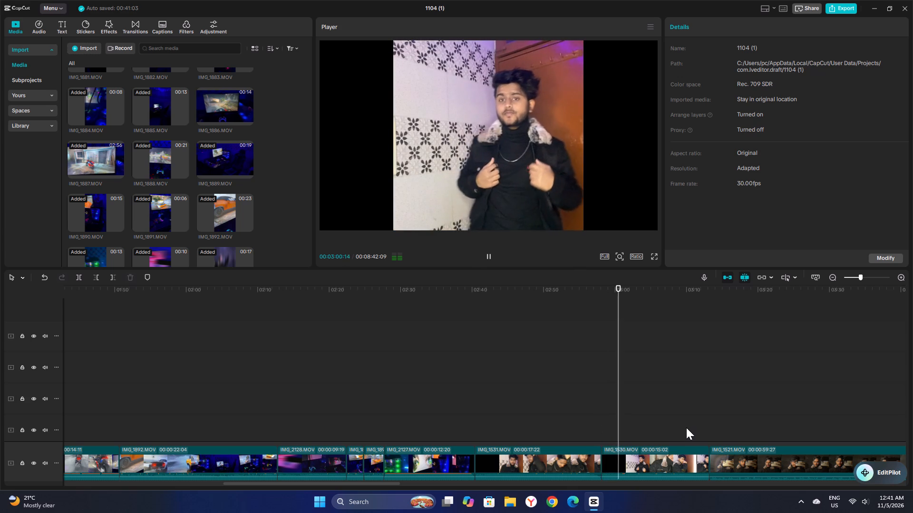
{"action": "left_click", "coordinate": [538, 212]}
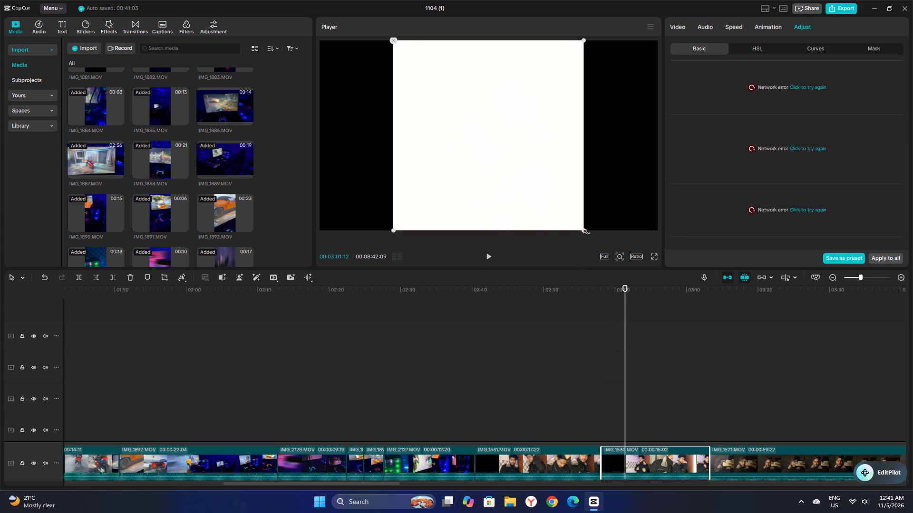
{"action": "left_click_drag", "start_coordinate": [584, 231], "coordinate": [824, 261]}
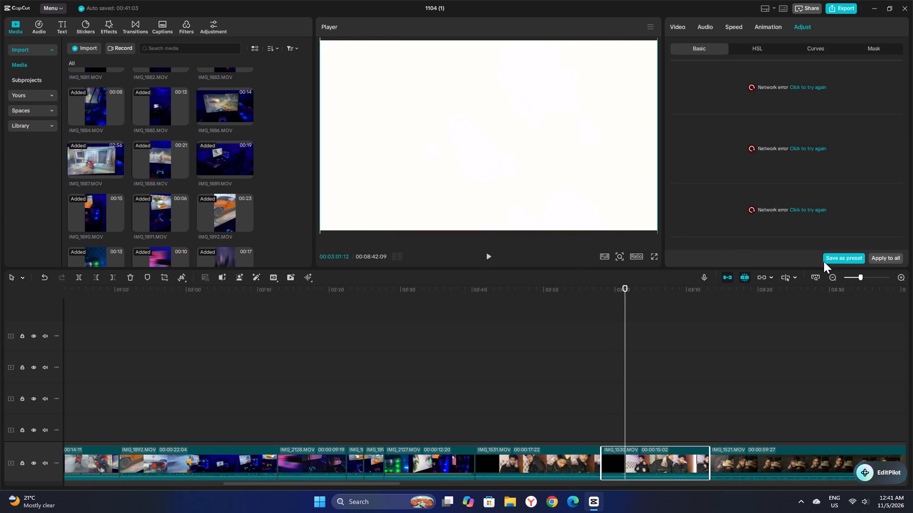
{"action": "left_click_drag", "start_coordinate": [824, 261], "coordinate": [824, 261]}
Play on through IMG_1521.MOV, preview the start of the 00:00:45:22 IMG_1467.MP4 clip and delete it.
{"action": "key", "text": "space"}
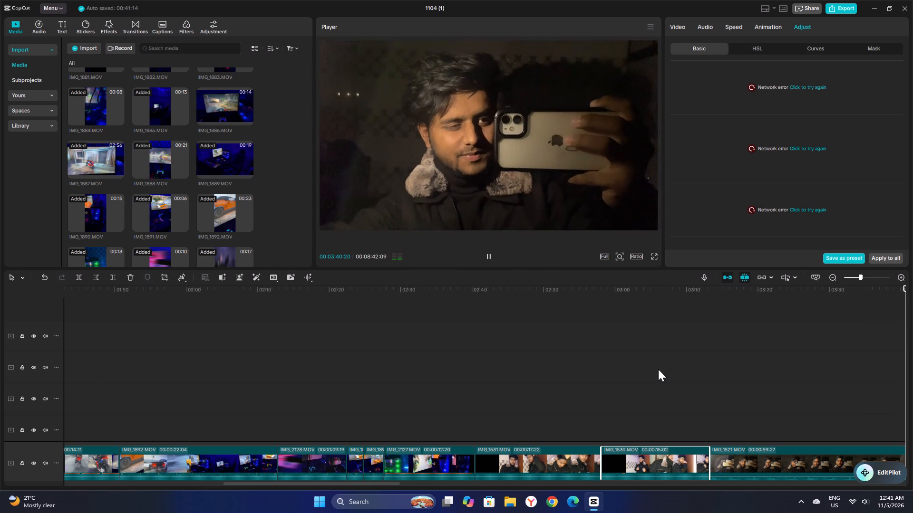
{"action": "key", "text": "space"}
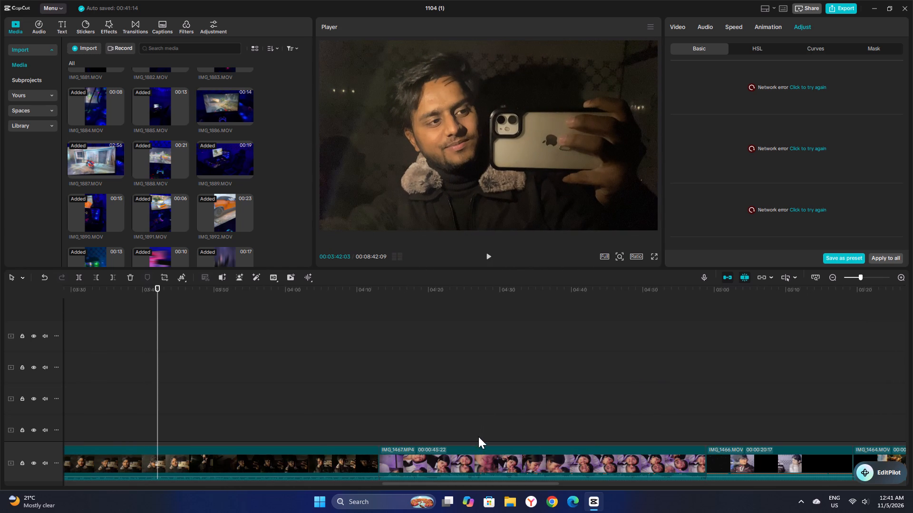
{"action": "left_click", "coordinate": [469, 463]}
{"action": "left_click", "coordinate": [389, 412]}
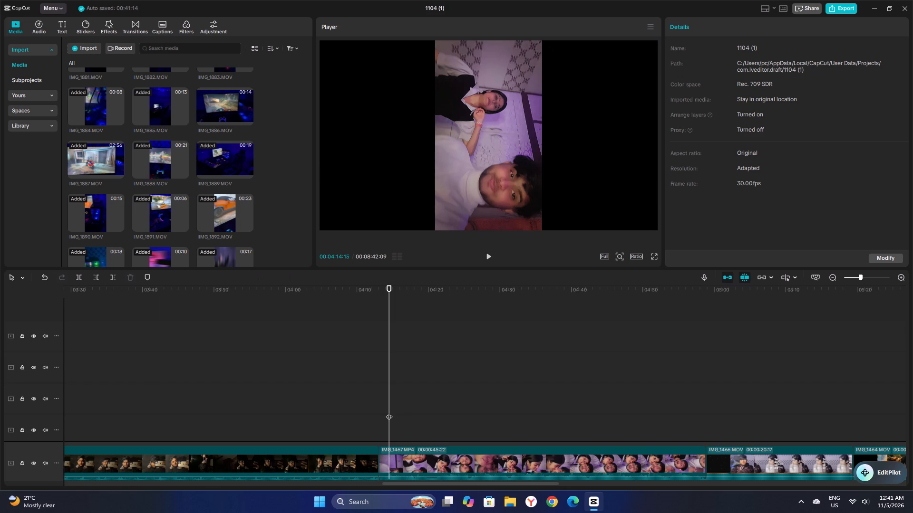
{"action": "key", "text": "space"}
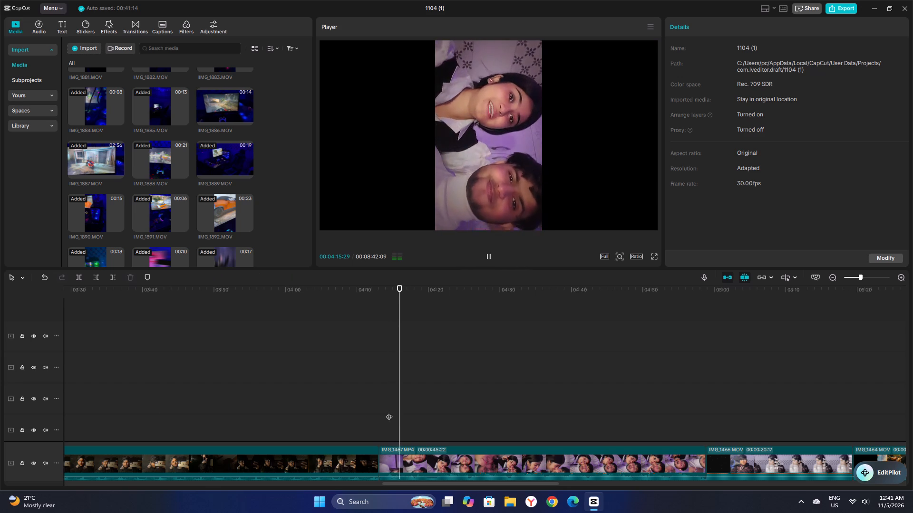
{"action": "key", "text": "space"}
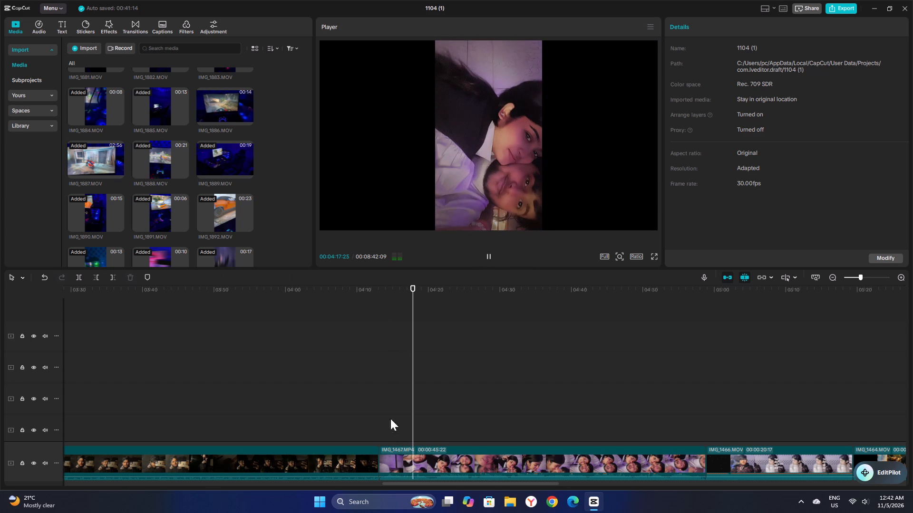
{"action": "left_click", "coordinate": [421, 457]}
{"action": "key", "text": "Delete"}
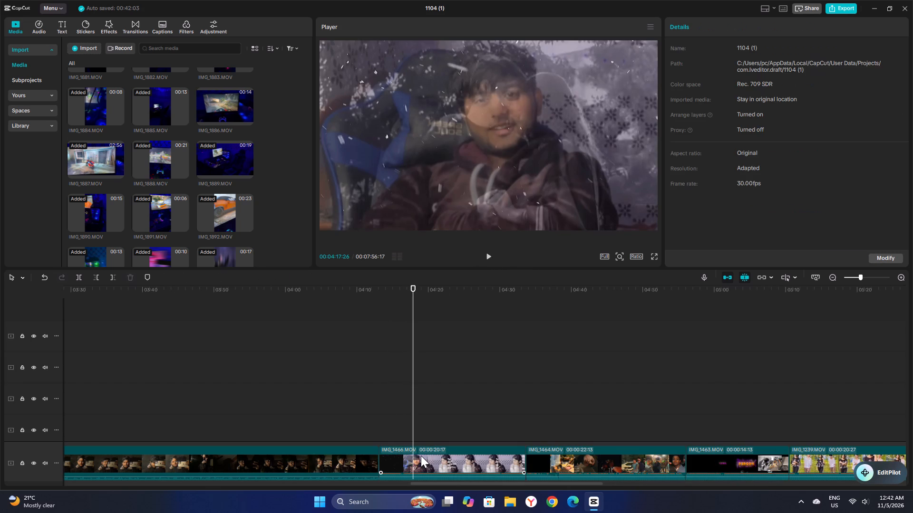
Delete the 00:00:20:17 IMG_1466.MOV clip.
{"action": "left_click", "coordinate": [421, 458]}
{"action": "key", "text": "Delete"}
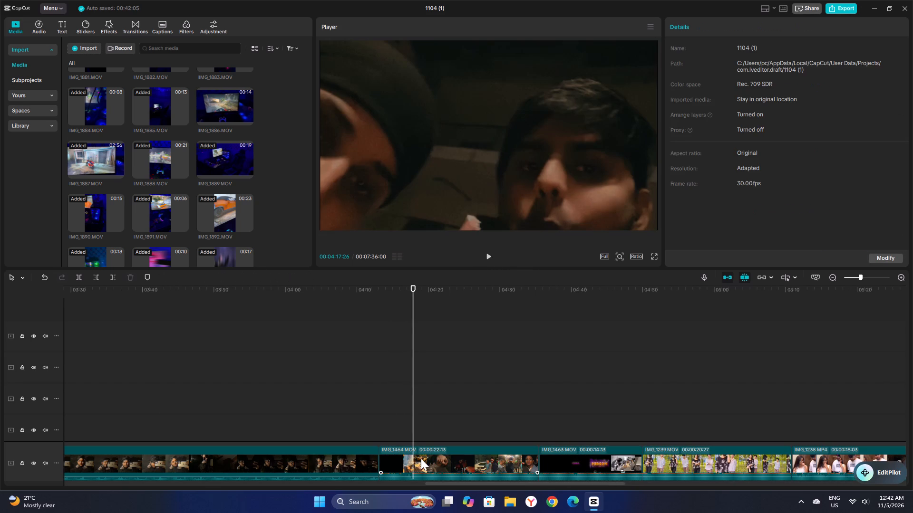
Watch IMG_1464.MOV and IMG_1463.MOV in full screen, and return the playhead to 00:04:27:16.
{"action": "left_click", "coordinate": [378, 408]}
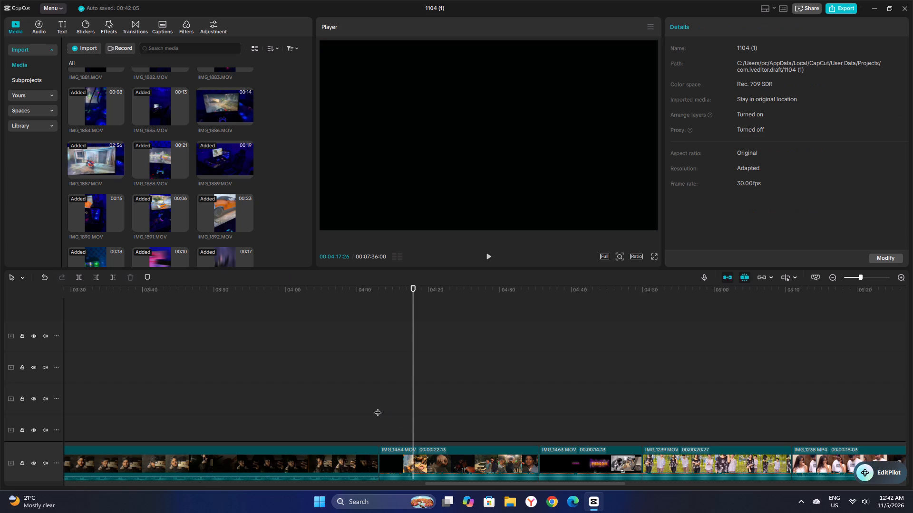
{"action": "left_click", "coordinate": [653, 260]}
{"action": "key", "text": "space"}
{"action": "left_click", "coordinate": [654, 258]}
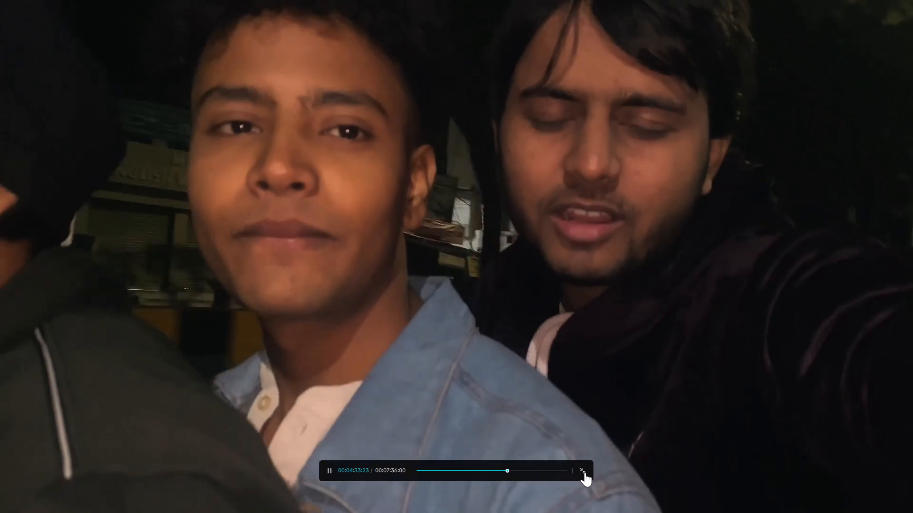
{"action": "left_click", "coordinate": [585, 472]}
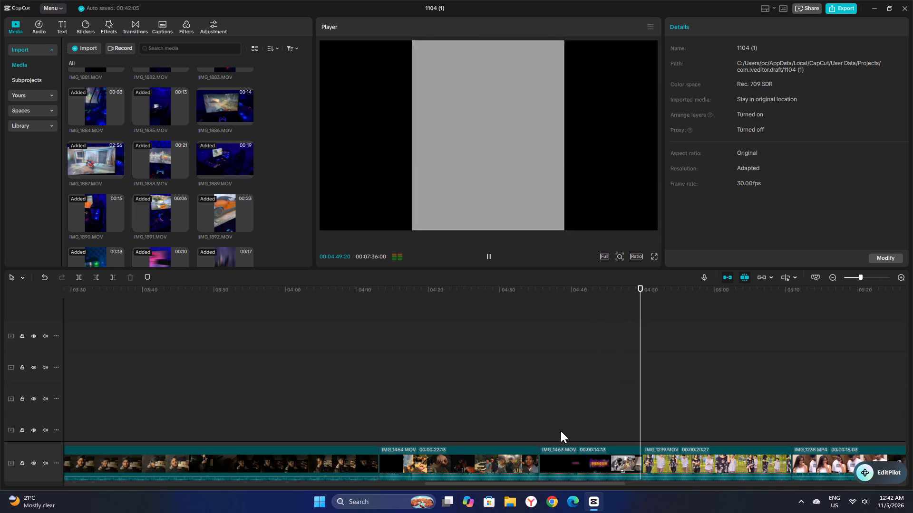
{"action": "left_click", "coordinate": [483, 365]}
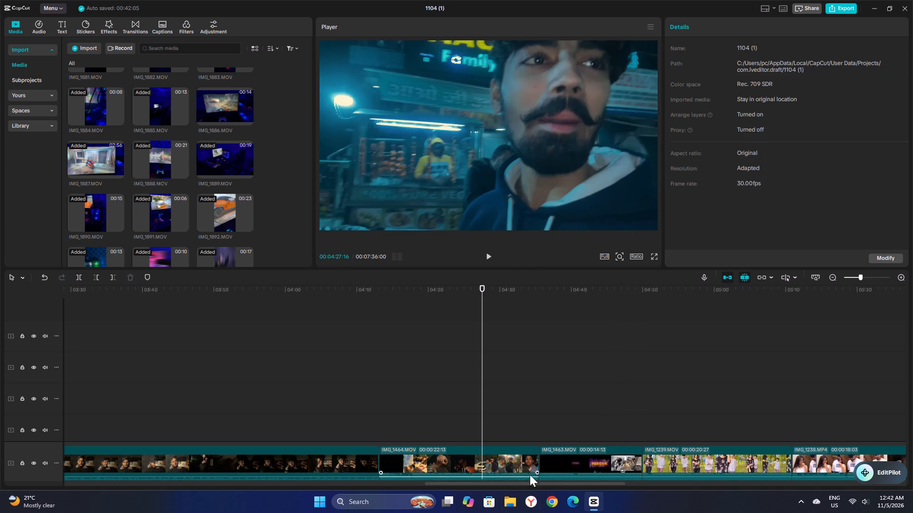
Near the start of the timeline, split the main-track clip and the overlay IMG_1887.MOV clip at 00:00:23:11.
{"action": "scroll", "coordinate": [534, 441], "scroll_direction": "down", "scroll_amount": 4}
{"action": "left_click_drag", "start_coordinate": [544, 484], "coordinate": [134, 484]}
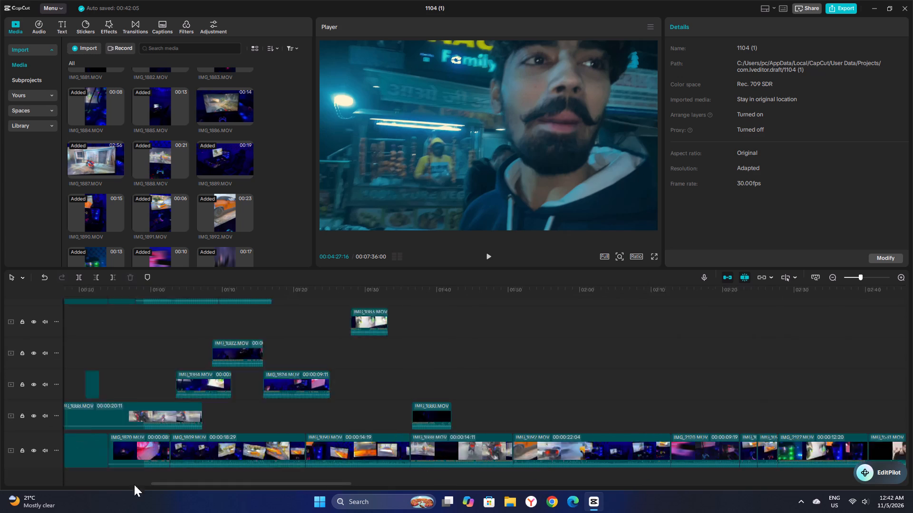
{"action": "left_click_drag", "start_coordinate": [134, 484], "coordinate": [0, 474]}
{"action": "left_click", "coordinate": [254, 384]}
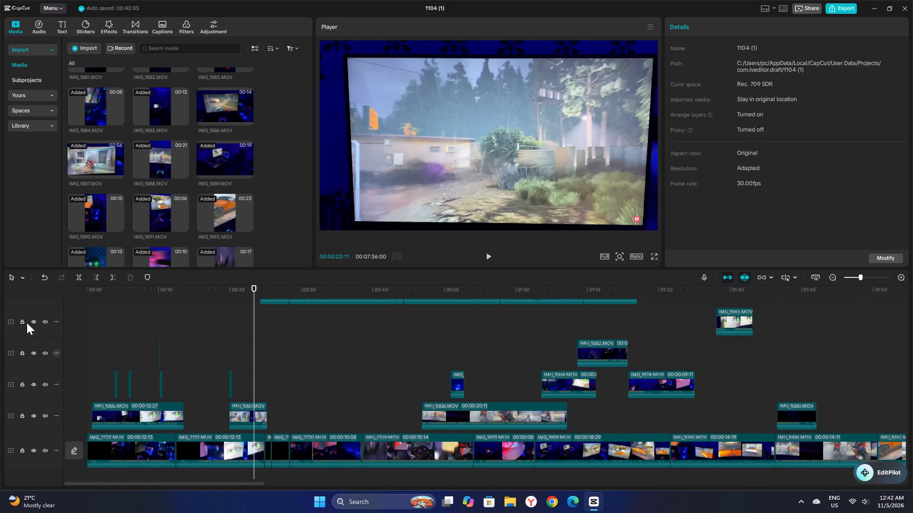
{"action": "left_click", "coordinate": [78, 275]}
{"action": "left_click", "coordinate": [264, 411]}
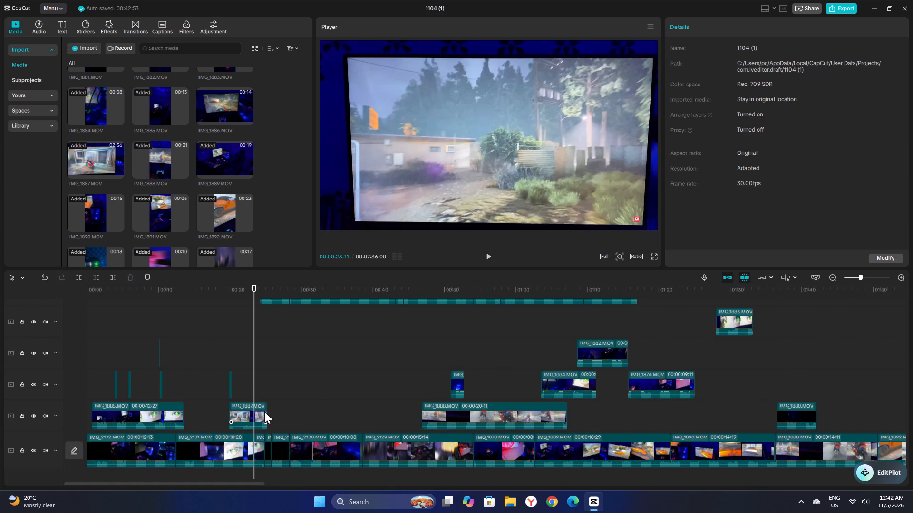
{"action": "left_click", "coordinate": [260, 411]}
{"action": "left_click", "coordinate": [79, 273]}
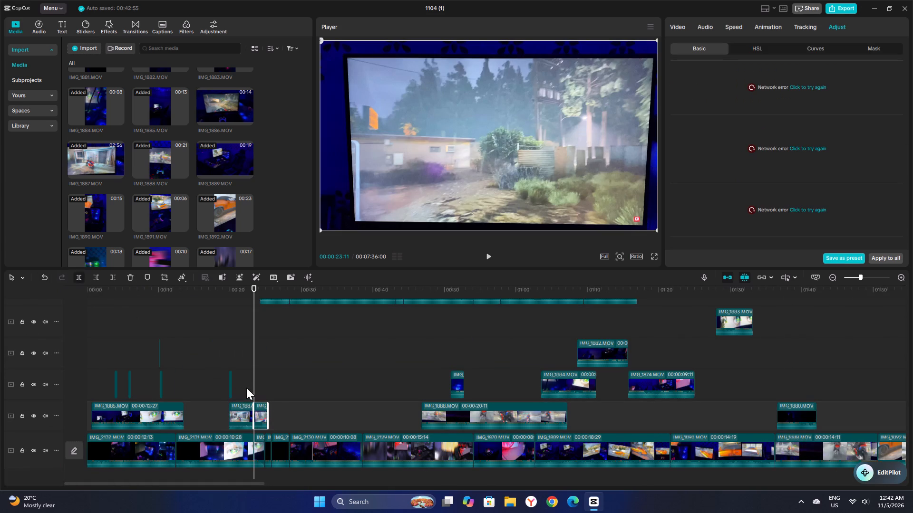
Extend the second part of the split IMG_1887.MOV overlay to 00:00:21:28 and move it to the third overlay track.
{"action": "left_click_drag", "start_coordinate": [267, 411], "coordinate": [410, 411]}
{"action": "left_click_drag", "start_coordinate": [339, 416], "coordinate": [436, 344]}
Move the 00:00:14:25 IMG_1887.MOV clip down to the lowest overlay track, starting at about 26 seconds.
{"action": "left_click_drag", "start_coordinate": [353, 300], "coordinate": [343, 336]}
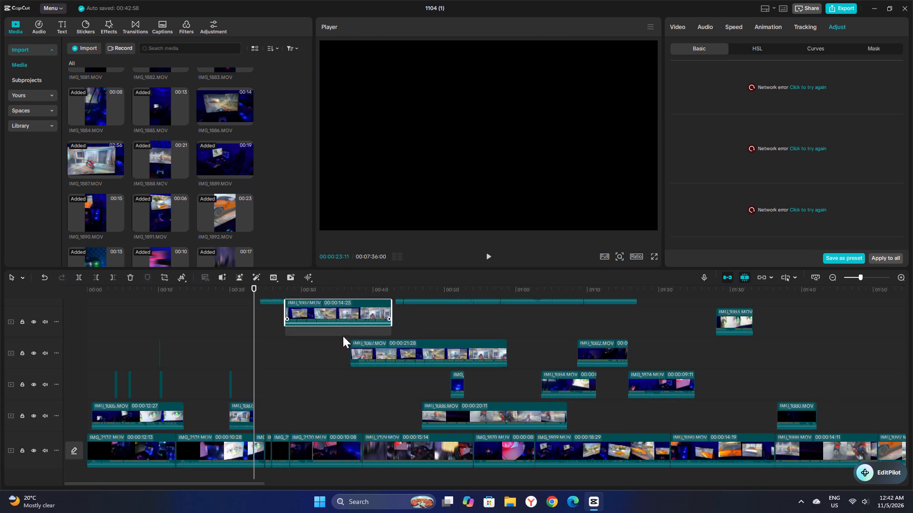
{"action": "left_click_drag", "start_coordinate": [343, 336], "coordinate": [333, 424]}
Move IMG_1870.MOV from the main track up to the third overlay track, just before IMG_1882.MOV.
{"action": "left_click_drag", "start_coordinate": [508, 452], "coordinate": [534, 383]}
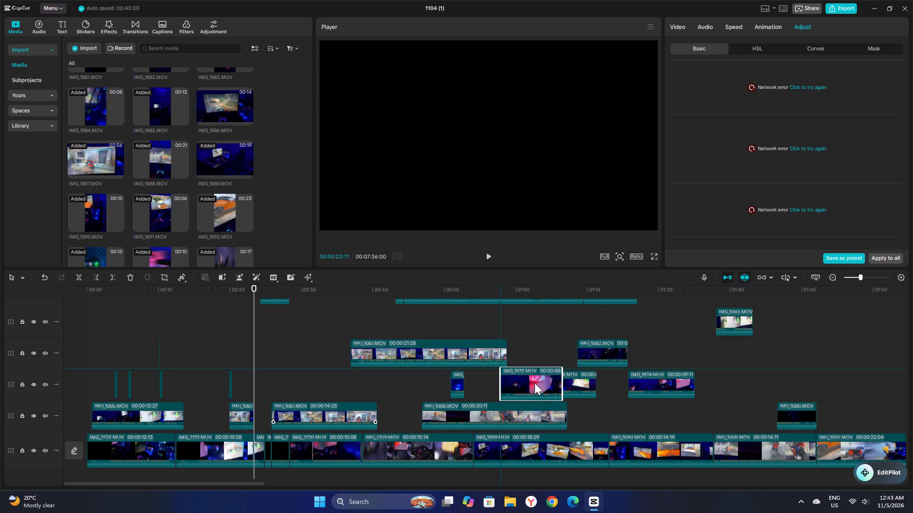
{"action": "left_click_drag", "start_coordinate": [534, 383], "coordinate": [543, 351]}
Move the 00:00:21:28 IMG_1887.MOV clip to the second overlay track, directly before the short clip there.
{"action": "left_click_drag", "start_coordinate": [433, 355], "coordinate": [386, 363]}
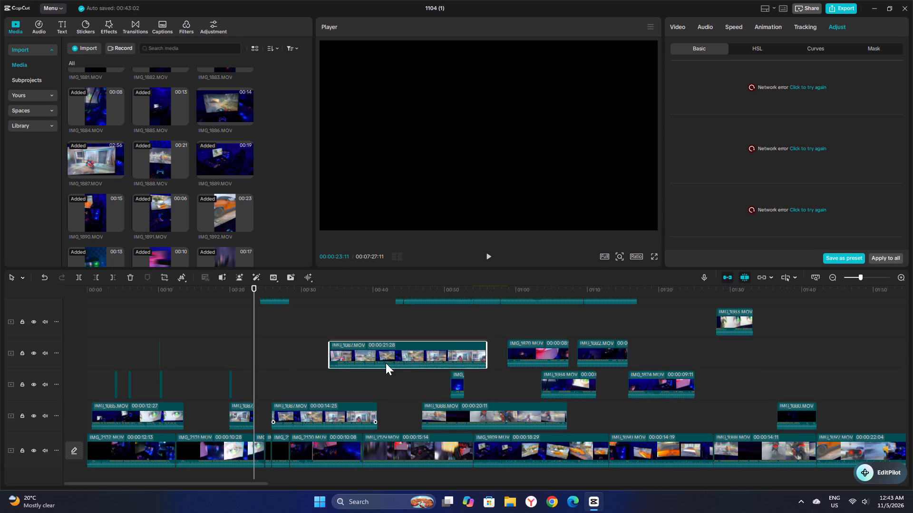
{"action": "left_click_drag", "start_coordinate": [386, 363], "coordinate": [376, 379]}
Preview the overlay footage and split the main-track clips at 00:00:40:10 and 00:00:36:01.
{"action": "left_click", "coordinate": [372, 361]}
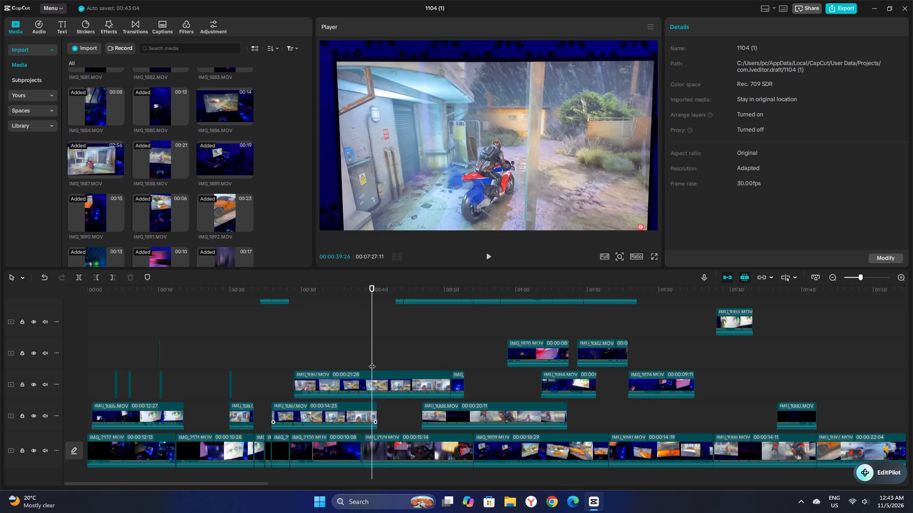
{"action": "key", "text": "space"}
{"action": "key", "text": "space"}
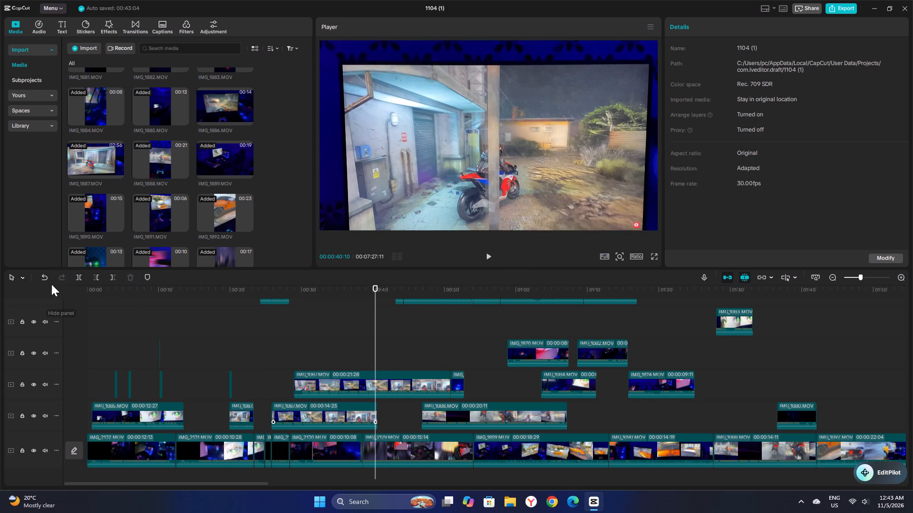
{"action": "left_click", "coordinate": [76, 278]}
{"action": "left_click", "coordinate": [342, 353]}
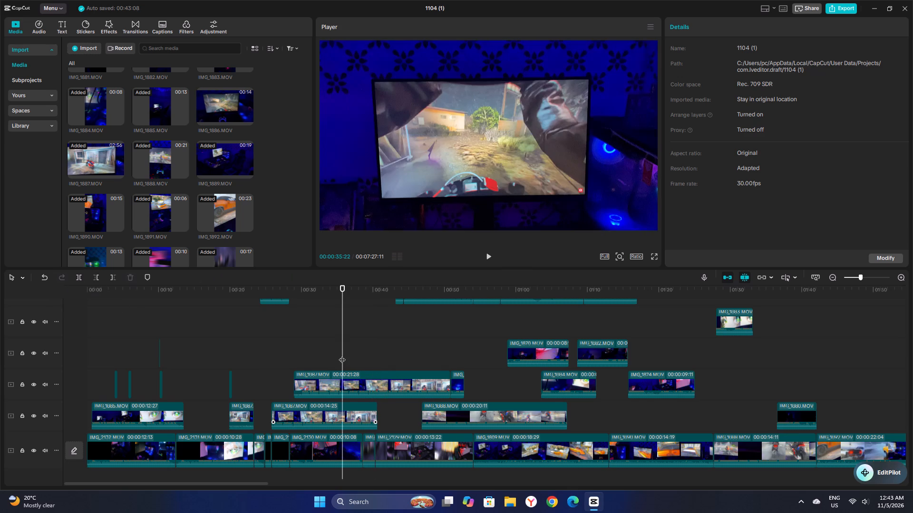
{"action": "key", "text": "space"}
{"action": "key", "text": "space"}
{"action": "left_click", "coordinate": [78, 276]}
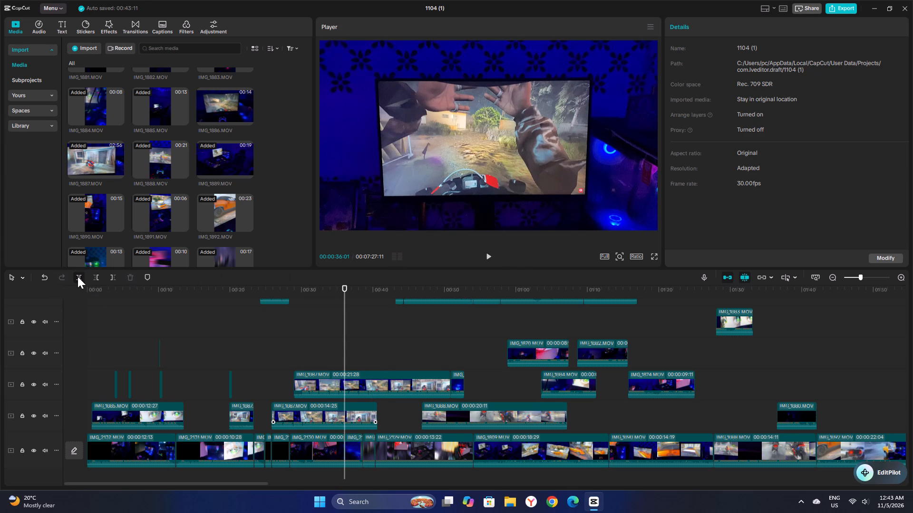
Split the 00:00:21:28 IMG_1887.MOV overlay clip at 00:00:37:28.
{"action": "left_click", "coordinate": [372, 380]}
{"action": "left_click", "coordinate": [358, 360]}
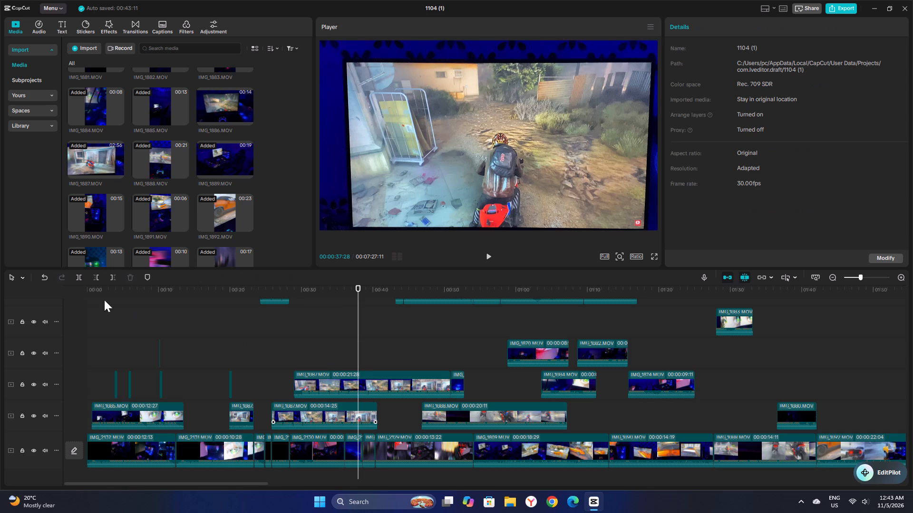
{"action": "left_click", "coordinate": [372, 380]}
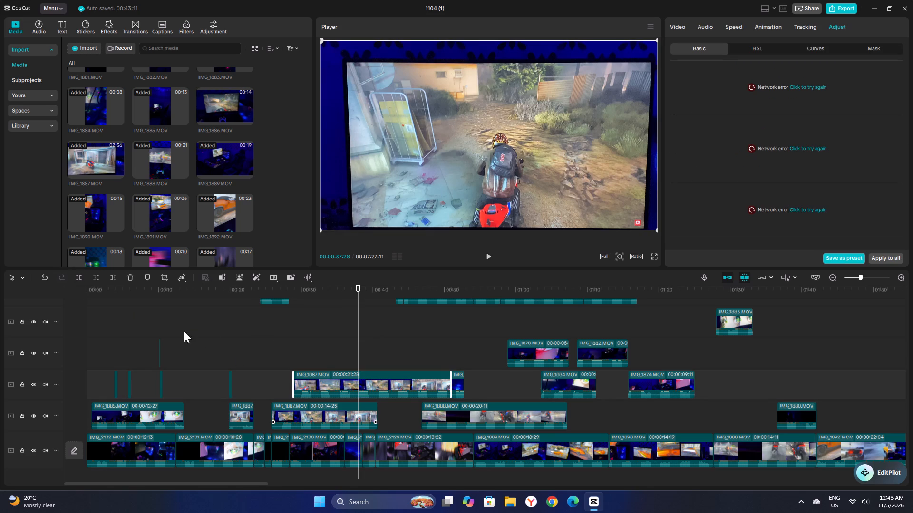
{"action": "left_click", "coordinate": [79, 275]}
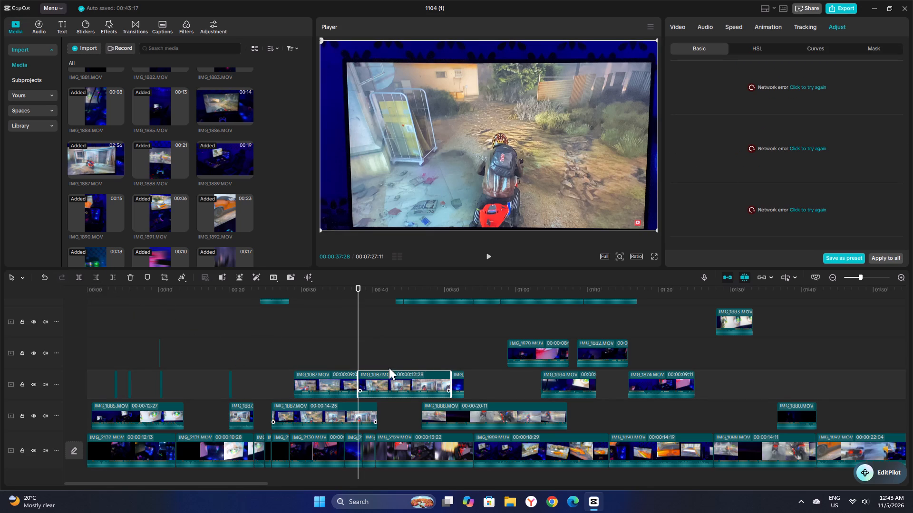
Split the second IMG_1887.MOV piece at 00:00:41:20 and delete the section between the two cuts.
{"action": "left_click", "coordinate": [383, 351]}
{"action": "key", "text": "space"}
{"action": "key", "text": "space"}
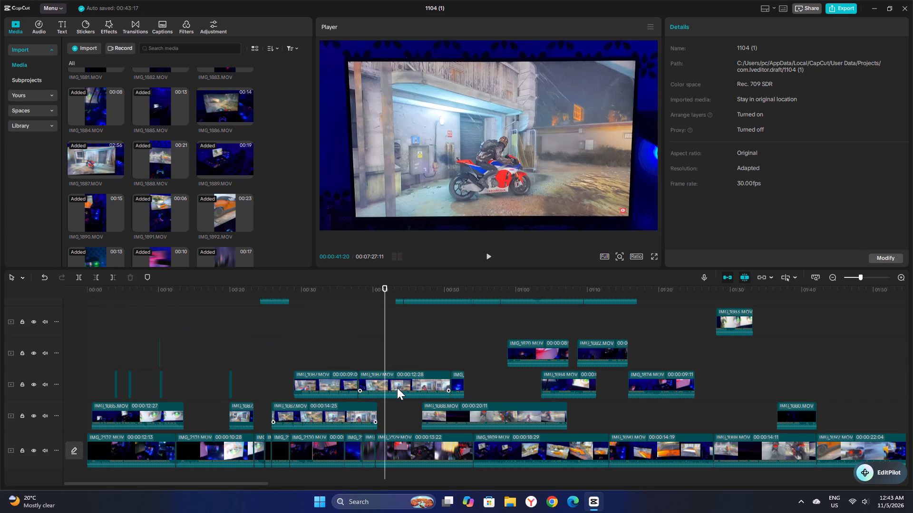
{"action": "left_click", "coordinate": [391, 380]}
{"action": "left_click", "coordinate": [80, 276]}
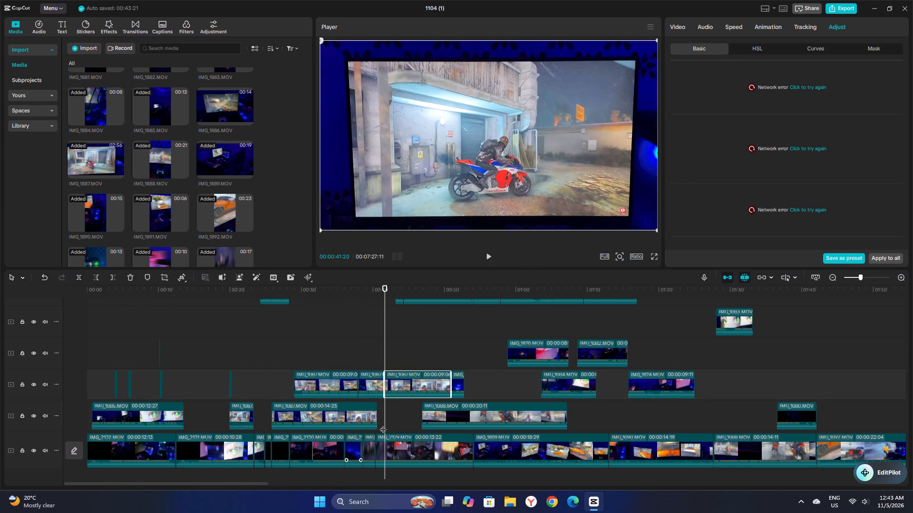
{"action": "left_click", "coordinate": [364, 385]}
{"action": "key", "text": "Delete"}
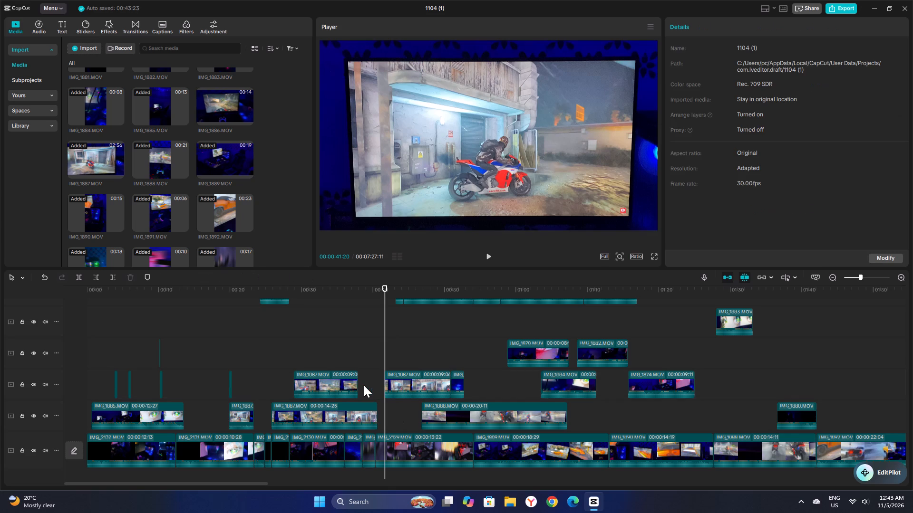
Step backward through the overlay and main-track footage from 00:00:41:20 to 00:00:23:17 to review it.
{"action": "key", "text": "Left"}
{"action": "key", "text": "Left"}
{"action": "key", "text": "Left"}
{"action": "key", "text": "Left"}
{"action": "key", "text": "Left"}
{"action": "key", "text": "Left"}
{"action": "key", "text": "Left"}
{"action": "key", "text": "Left"}
{"action": "key", "text": "Left"}
{"action": "key", "text": "Left"}
{"action": "key", "text": "Left"}
{"action": "key", "text": "Left"}
{"action": "key", "text": "Left"}
{"action": "key", "text": "Left"}
{"action": "key", "text": "Left"}
{"action": "key", "text": "Left"}
{"action": "key", "text": "Left"}
{"action": "key", "text": "Left"}
{"action": "key", "text": "Left"}
{"action": "key", "text": "Left"}
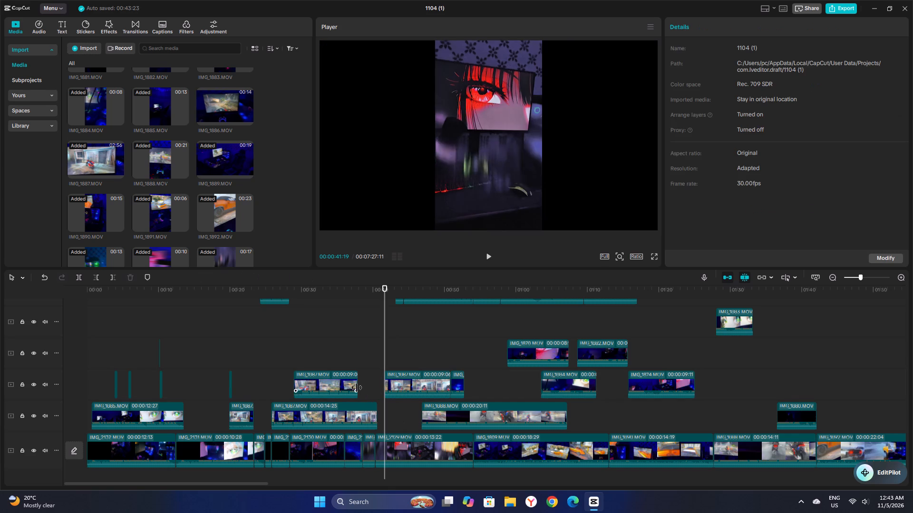
{"action": "key", "text": "shift+Left"}
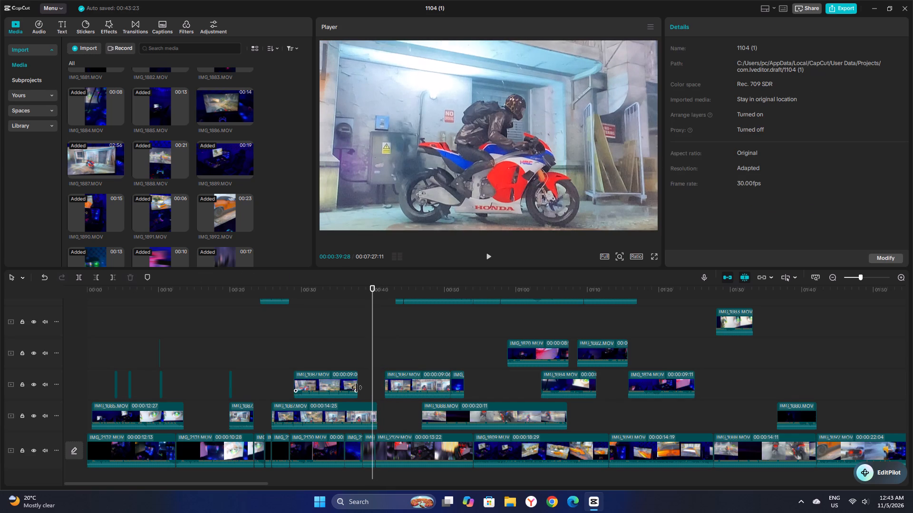
{"action": "key", "text": "shift+Left"}
{"action": "key", "text": "shift+Left"}
{"action": "key", "text": "shift+Left"}
{"action": "key", "text": "shift+Left"}
{"action": "key", "text": "shift+Left"}
{"action": "key", "text": "shift+Left"}
{"action": "key", "text": "shift+Left"}
{"action": "key", "text": "shift+Left"}
{"action": "key", "text": "shift+Left"}
{"action": "key", "text": "shift+Left"}
{"action": "key", "text": "shift+Left"}
{"action": "key", "text": "shift+Left"}
{"action": "key", "text": "shift+Left"}
{"action": "key", "text": "shift+Left"}
{"action": "key", "text": "shift+Left"}
{"action": "key", "text": "shift+Left"}
{"action": "key", "text": "shift+Left"}
{"action": "key", "text": "shift+Left"}
{"action": "key", "text": "shift+Left"}
{"action": "key", "text": "shift+Left"}
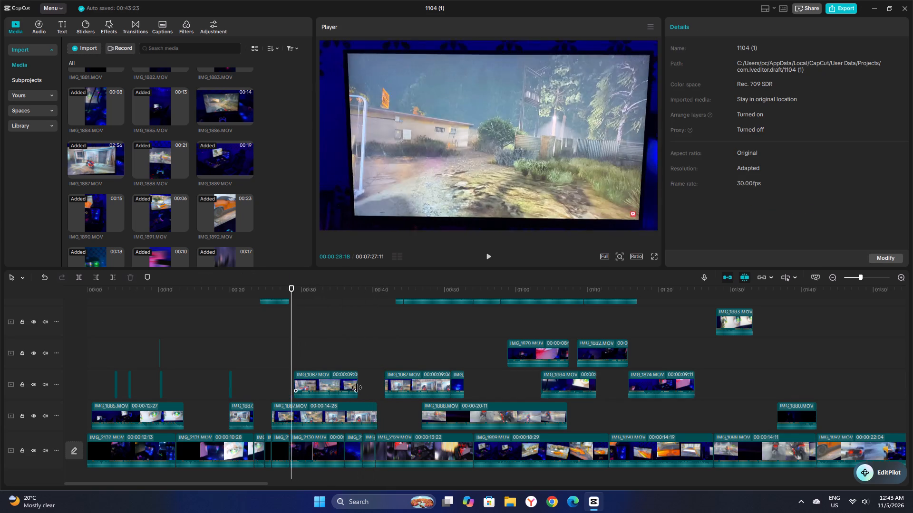
{"action": "key", "text": "Left"}
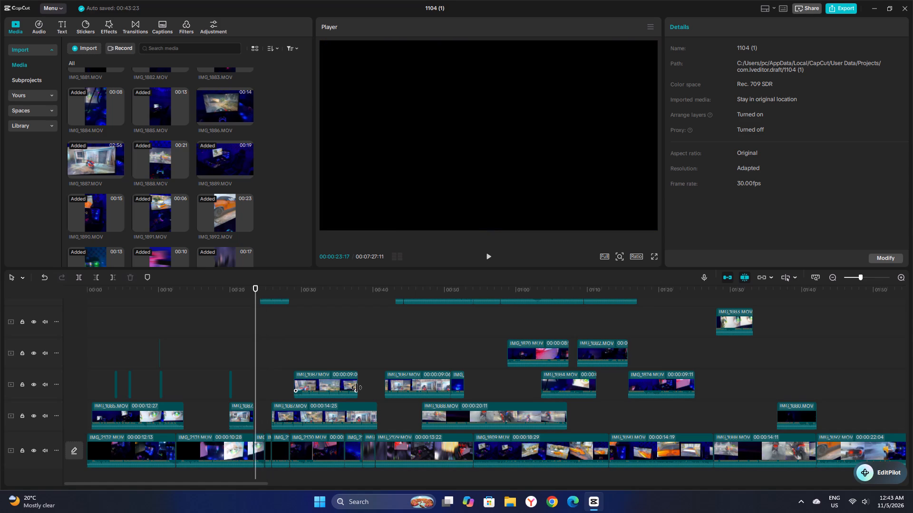
Extend the end of the short IMG_1887.MOV clip on the first overlay track to 00:00:23:17.
{"action": "left_click", "coordinate": [250, 413]}
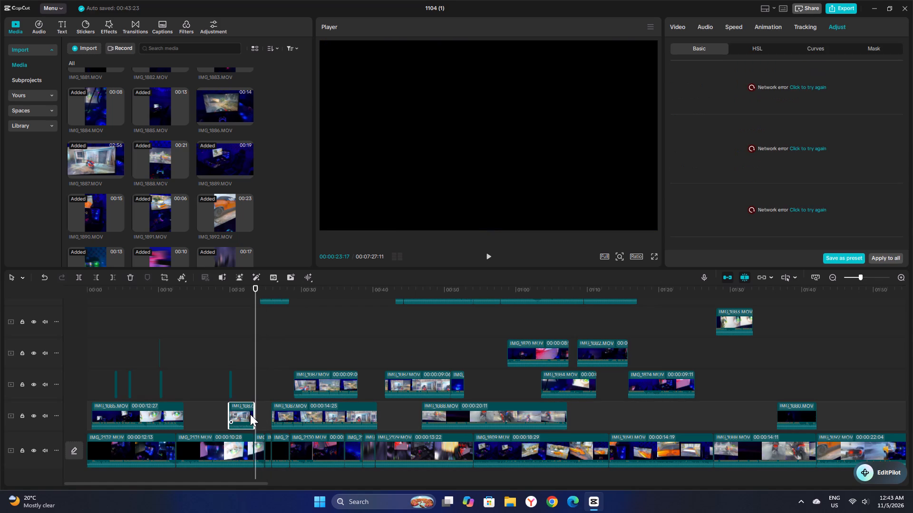
{"action": "left_click", "coordinate": [253, 415]}
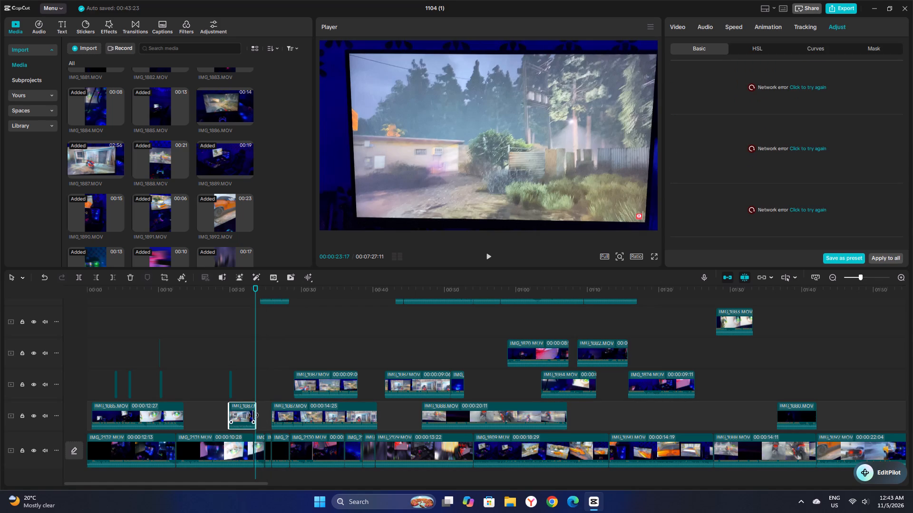
Move the 00:00:09:23 IMG_1887.MOV clip from the fifth overlay track to the second, into the gap just before IMG_1884.MOV.
{"action": "scroll", "coordinate": [434, 323], "scroll_direction": "down", "scroll_amount": 1}
{"action": "scroll", "coordinate": [436, 325], "scroll_direction": "up", "scroll_amount": 3}
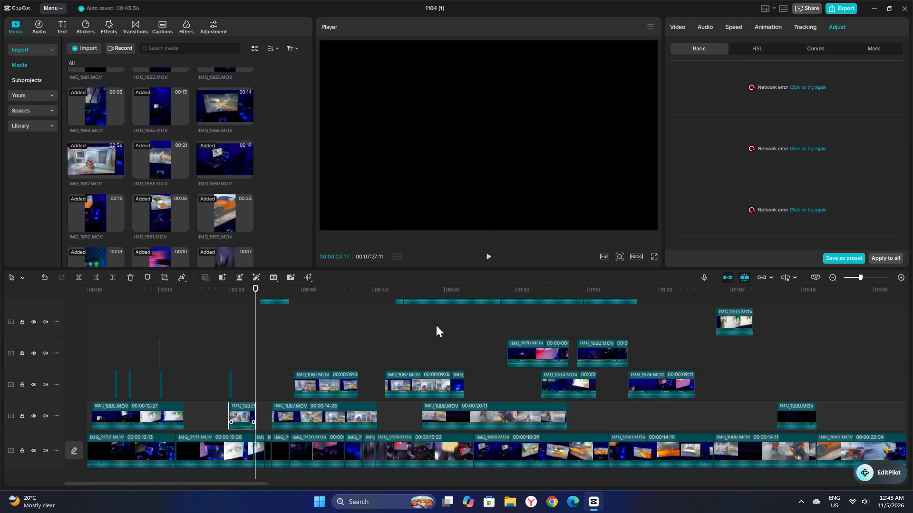
{"action": "scroll", "coordinate": [486, 384], "scroll_direction": "up", "scroll_amount": 3}
{"action": "left_click_drag", "start_coordinate": [422, 335], "coordinate": [405, 371]}
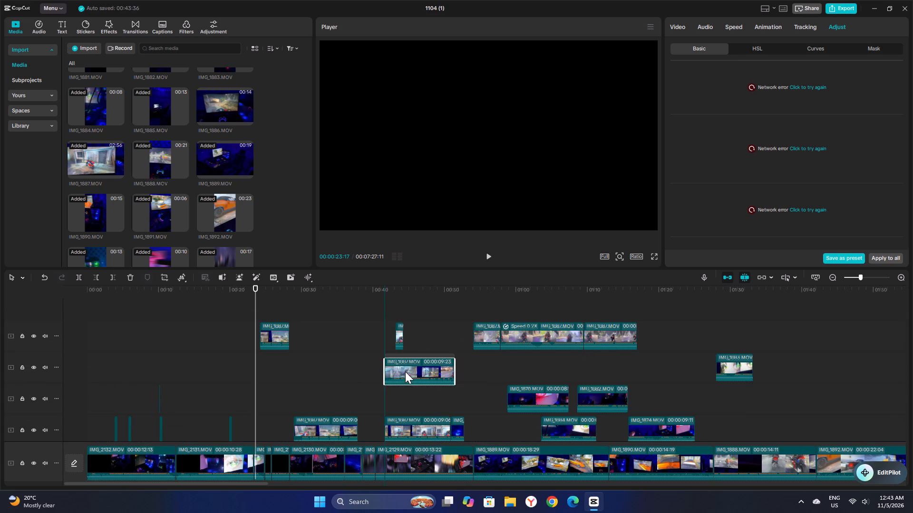
{"action": "left_click_drag", "start_coordinate": [405, 371], "coordinate": [488, 427]}
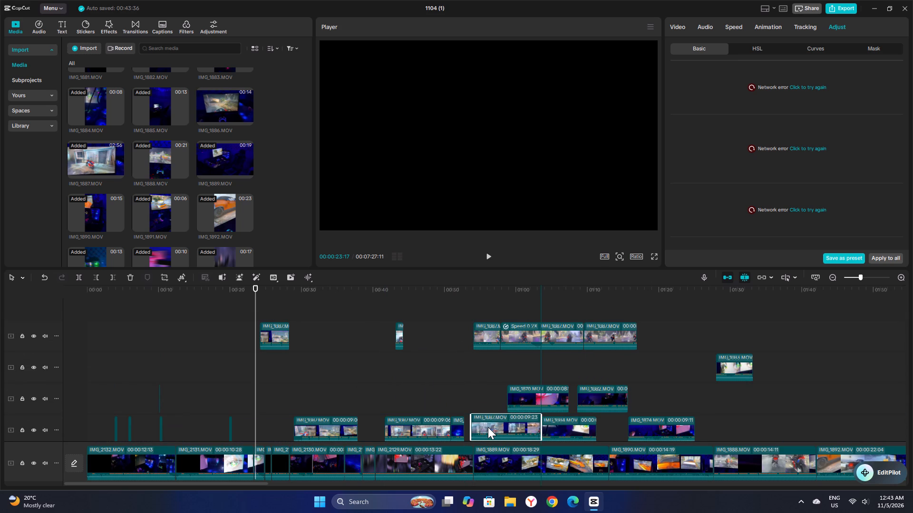
{"action": "left_click_drag", "start_coordinate": [488, 427], "coordinate": [486, 428]}
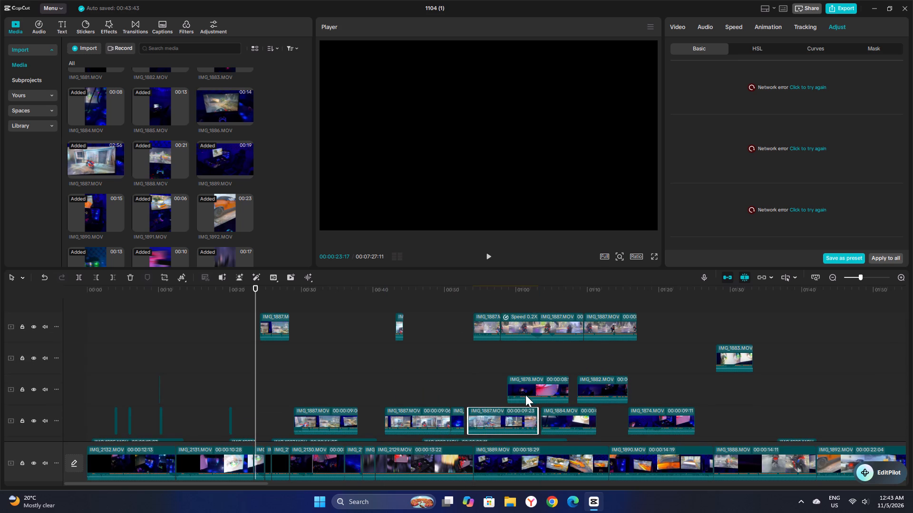
Split the IMG_1878.MOV overlay clip at 00:01:03:03 and delete the part before the cut.
{"action": "left_click", "coordinate": [512, 389]}
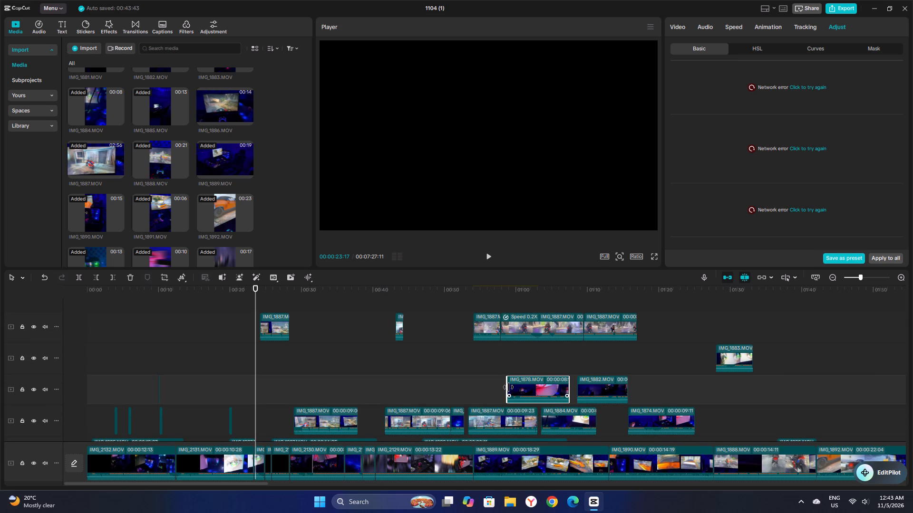
{"action": "double_click", "coordinate": [530, 364]}
{"action": "left_click_drag", "start_coordinate": [532, 364], "coordinate": [535, 364]}
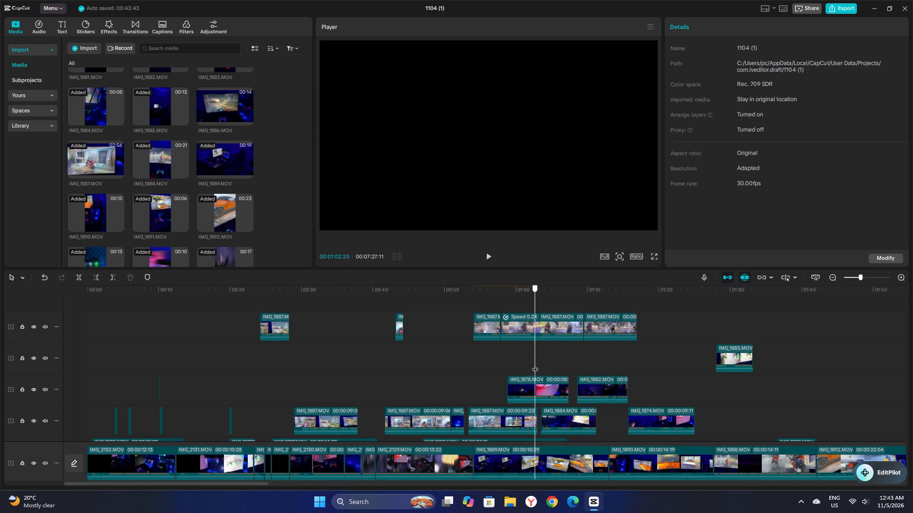
{"action": "left_click_drag", "start_coordinate": [535, 364], "coordinate": [536, 364]}
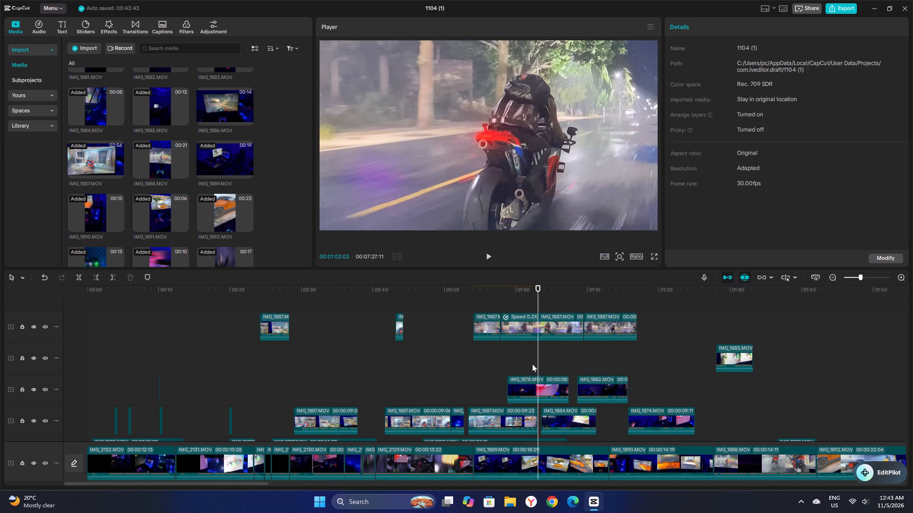
{"action": "left_click", "coordinate": [536, 387]}
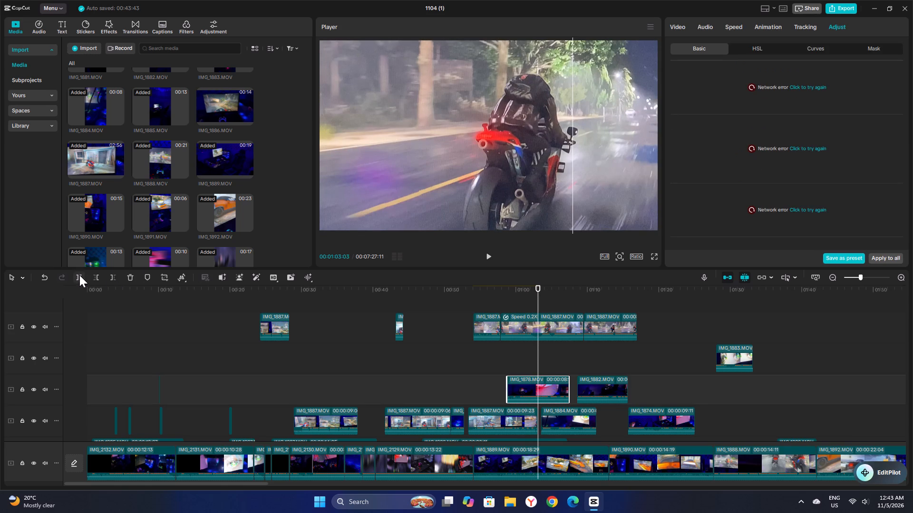
{"action": "left_click", "coordinate": [79, 275]}
{"action": "left_click", "coordinate": [519, 389]}
{"action": "key", "text": "Delete"}
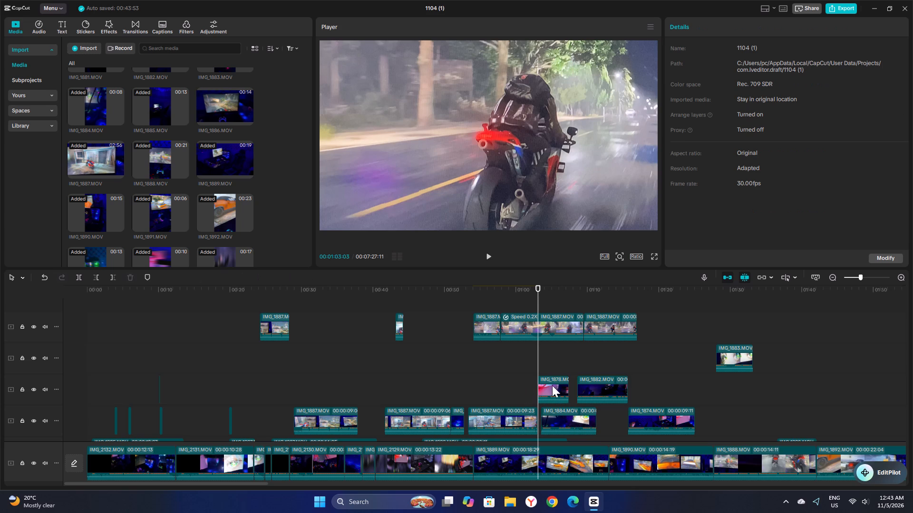
Split the IMG_1884.MOV overlay clip at 00:01:07:13 and delete the part before the cut.
{"action": "left_click_drag", "start_coordinate": [539, 356], "coordinate": [547, 356]}
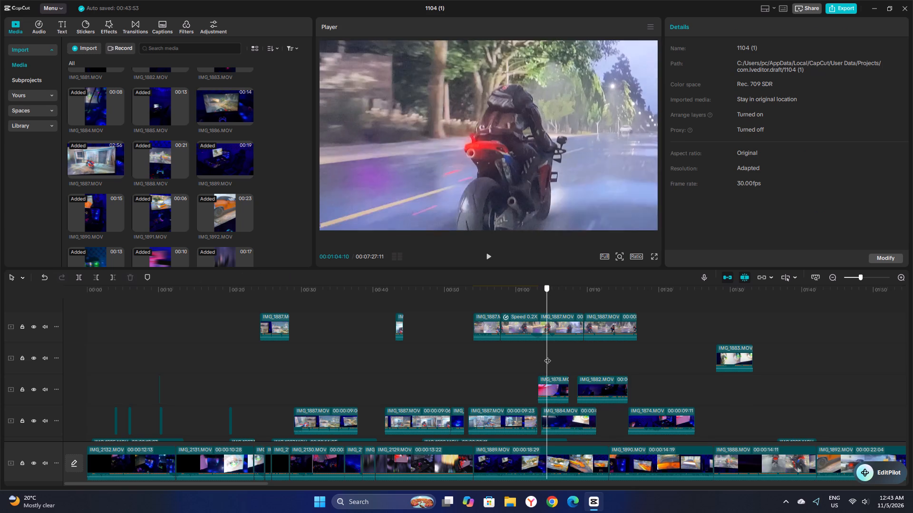
{"action": "left_click_drag", "start_coordinate": [547, 356], "coordinate": [567, 356]}
{"action": "left_click", "coordinate": [547, 421]}
{"action": "left_click", "coordinate": [79, 279]}
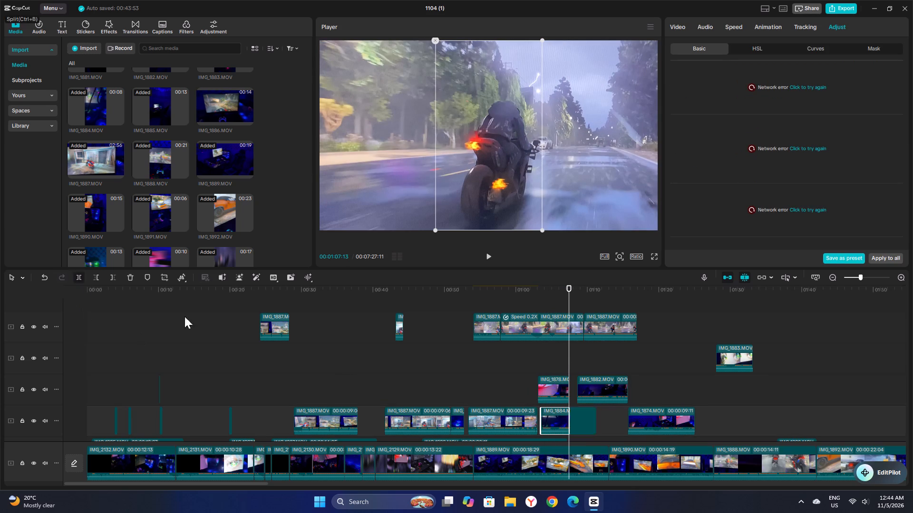
{"action": "left_click", "coordinate": [551, 420]}
{"action": "key", "text": "Delete"}
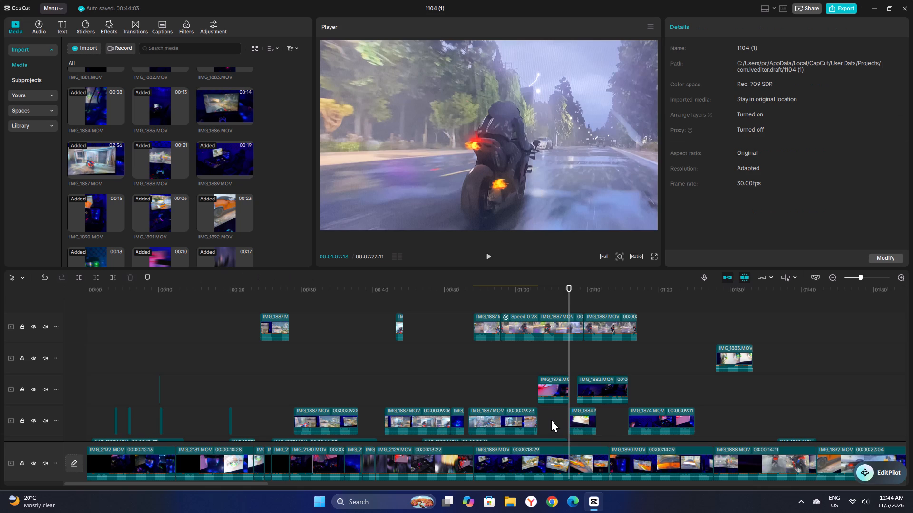
Split the IMG_1882.MOV overlay clip at 00:01:09:16 and delete the part before the cut.
{"action": "left_click_drag", "start_coordinate": [572, 348], "coordinate": [575, 349]}
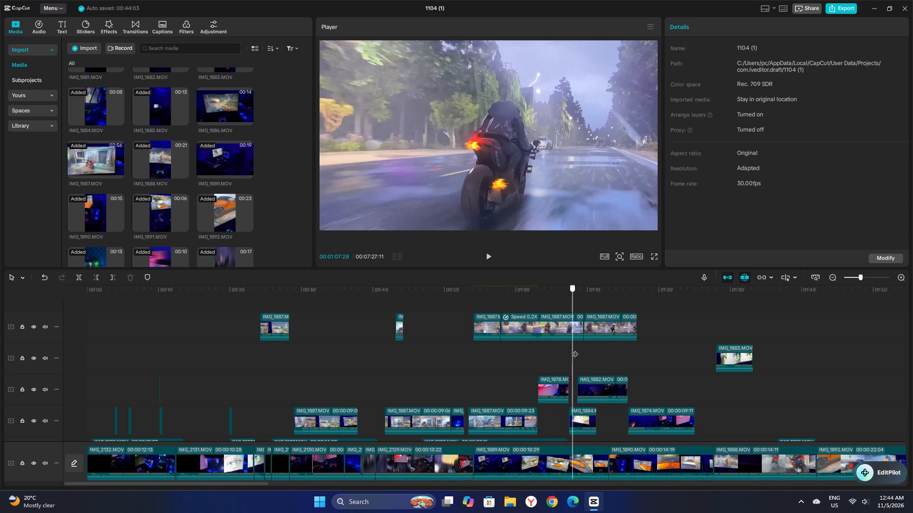
{"action": "left_click_drag", "start_coordinate": [575, 349], "coordinate": [585, 349]}
{"action": "left_click", "coordinate": [585, 390]}
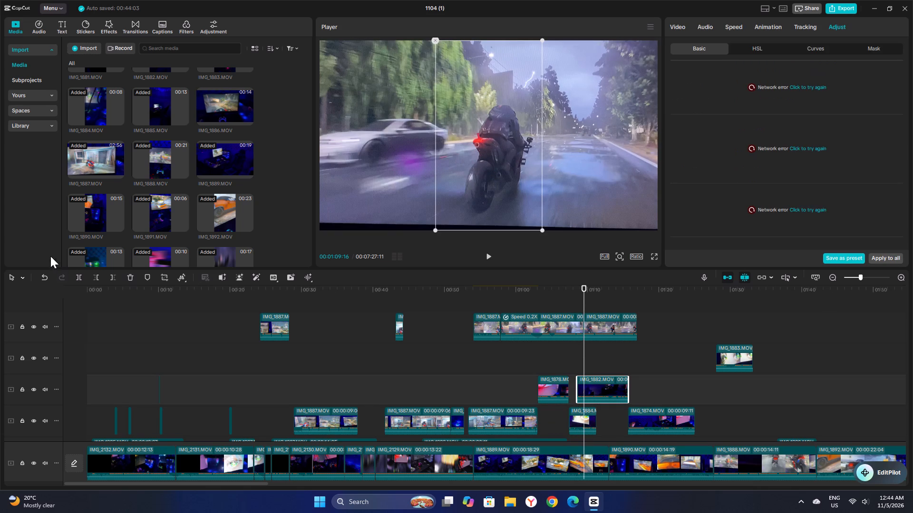
{"action": "left_click", "coordinate": [76, 274]}
{"action": "left_click", "coordinate": [577, 393]}
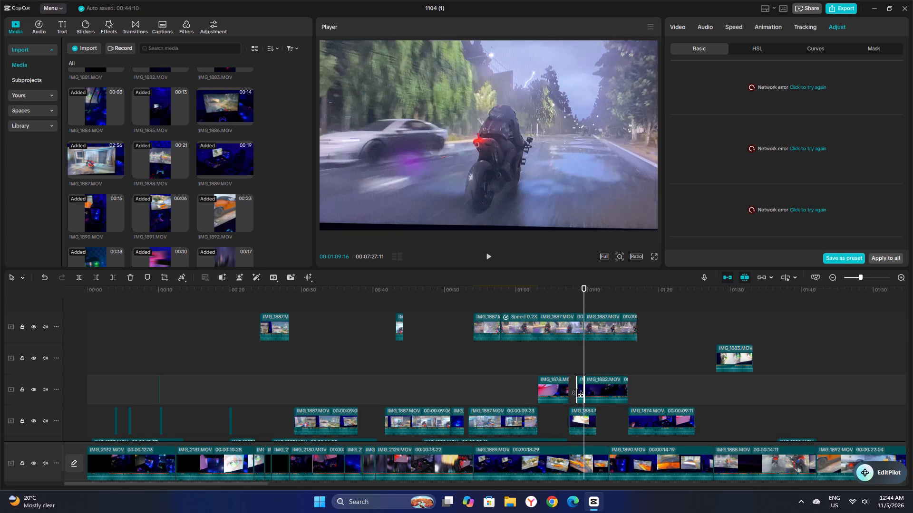
{"action": "key", "text": "Delete"}
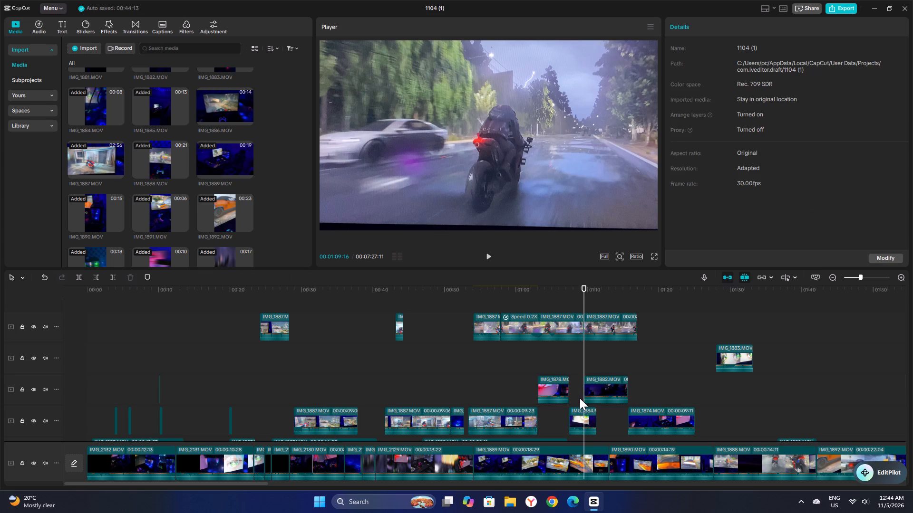
Move the last IMG_1887.MOV clip from the fifth overlay track to the second, just after the IMG_1874.MOV clip.
{"action": "left_click", "coordinate": [572, 316]}
{"action": "left_click_drag", "start_coordinate": [602, 322], "coordinate": [730, 412]}
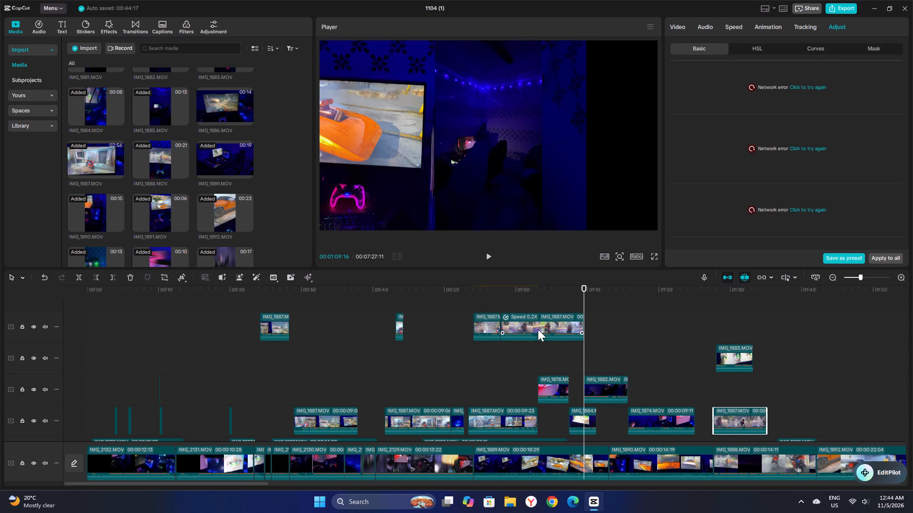
{"action": "left_click", "coordinate": [538, 329]}
{"action": "left_click", "coordinate": [538, 329]}
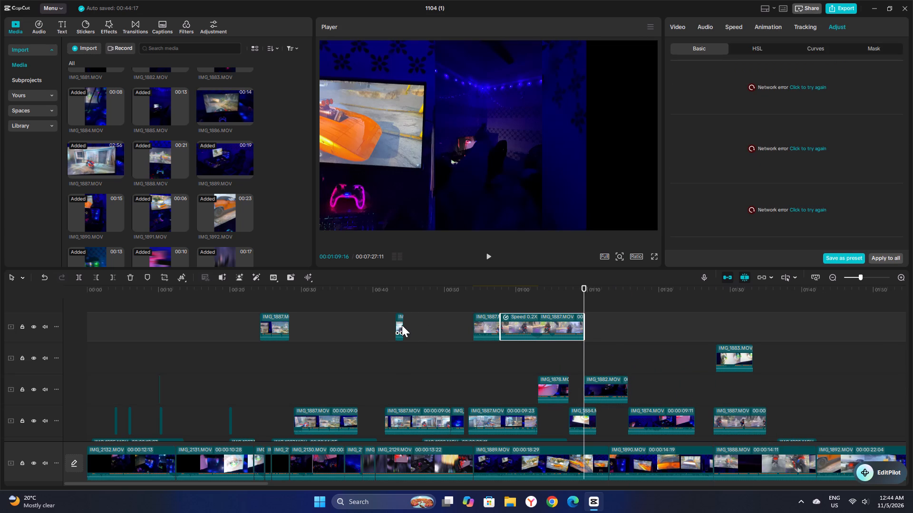
Move the very short IMG_1887.MOV clip to the fourth overlay track at about 00:00:39 and extend its end to about 00:00:43.
{"action": "left_click_drag", "start_coordinate": [399, 325], "coordinate": [370, 363]}
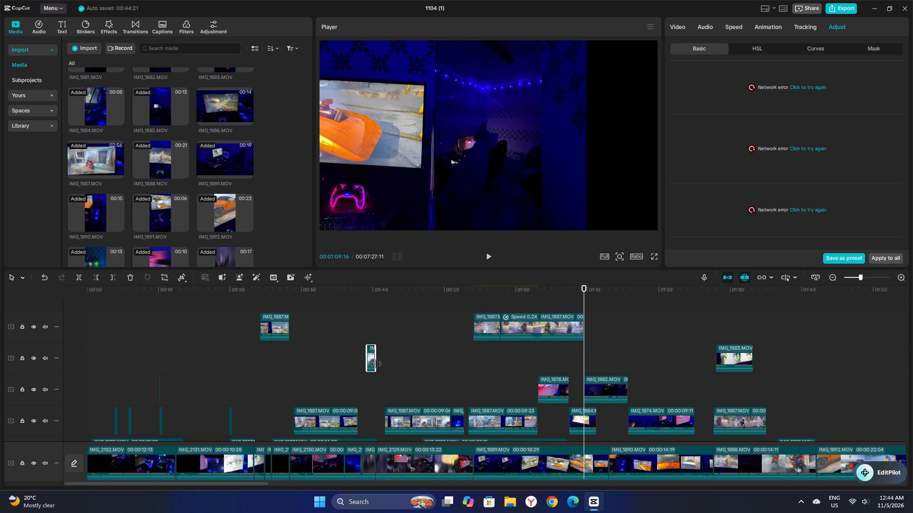
{"action": "left_click_drag", "start_coordinate": [374, 364], "coordinate": [393, 361]}
{"action": "left_click_drag", "start_coordinate": [375, 354], "coordinate": [393, 350]}
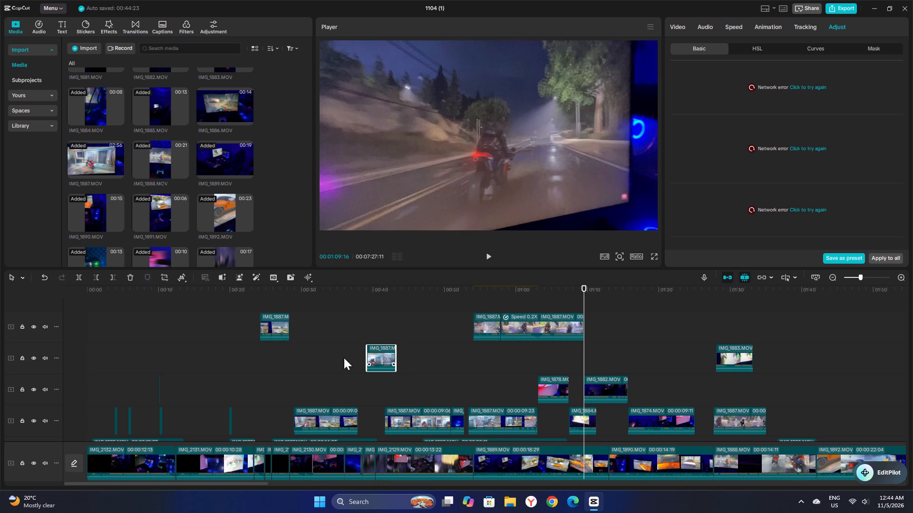
Move the first IMG_1887.MOV clip on the fifth overlay track straight down to the fourth, keeping it at about 00:00:24.
{"action": "left_click", "coordinate": [268, 320]}
{"action": "left_click_drag", "start_coordinate": [268, 320], "coordinate": [268, 349]}
{"action": "scroll", "coordinate": [272, 350], "scroll_direction": "up", "scroll_amount": 2}
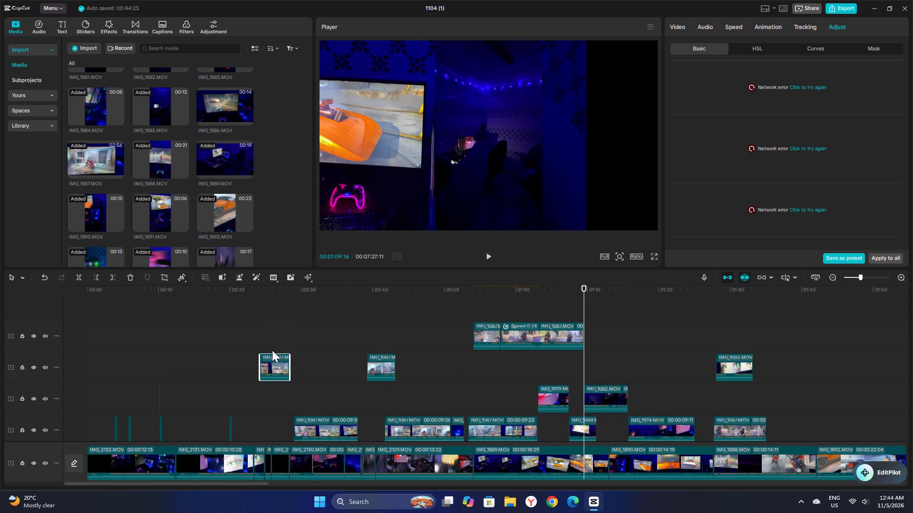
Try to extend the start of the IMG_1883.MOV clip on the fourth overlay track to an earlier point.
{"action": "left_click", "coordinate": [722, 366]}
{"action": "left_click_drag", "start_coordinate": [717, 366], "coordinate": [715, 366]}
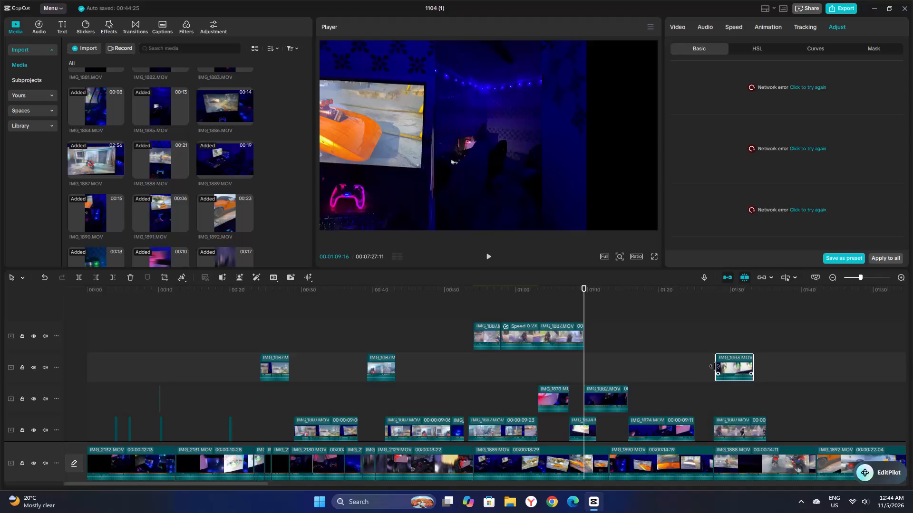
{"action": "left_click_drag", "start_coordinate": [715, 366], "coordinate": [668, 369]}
Move the 0.2x-speed IMG_1887.MOV clip to the fourth overlay track at about 00:00:57 and extend its end to a 00:00:14:28 duration.
{"action": "left_click_drag", "start_coordinate": [553, 340], "coordinate": [546, 372]}
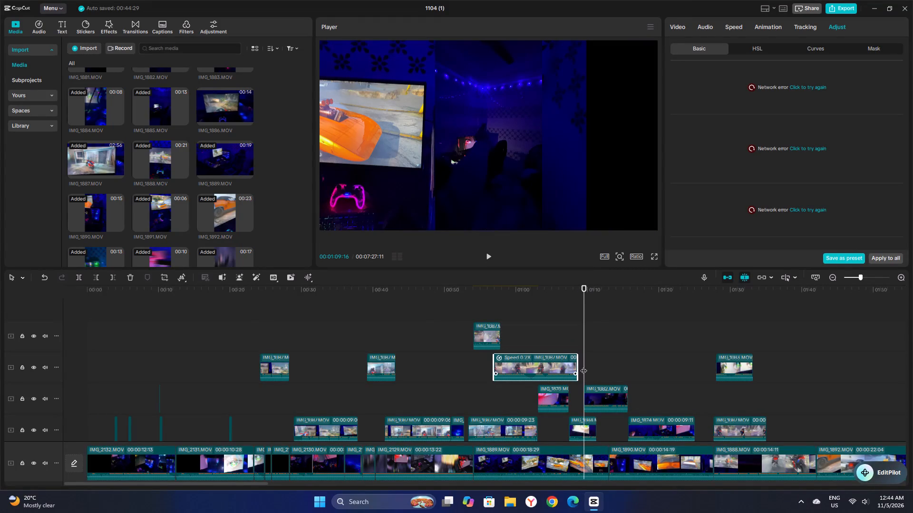
{"action": "left_click_drag", "start_coordinate": [579, 366], "coordinate": [600, 366]}
Move the remaining fifth-track IMG_1887.MOV clip to the fourth overlay track at about 00:00:49, before the 0.2x-speed clip.
{"action": "left_click_drag", "start_coordinate": [481, 336], "coordinate": [449, 360]}
Move the 00:00:18:29 IMG_1889.MOV clip from the main track to the third overlay track at about 00:00:22.
{"action": "scroll", "coordinate": [447, 363], "scroll_direction": "down", "scroll_amount": 4}
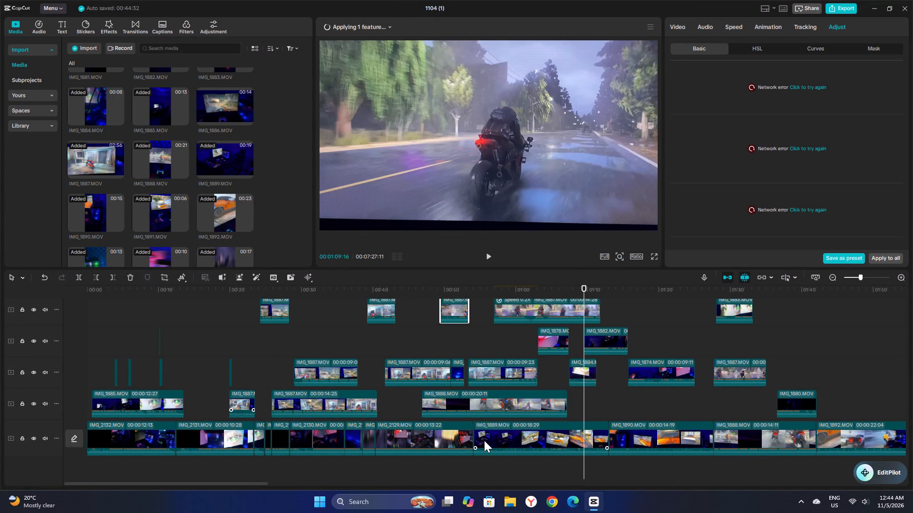
{"action": "left_click_drag", "start_coordinate": [493, 442], "coordinate": [266, 343]}
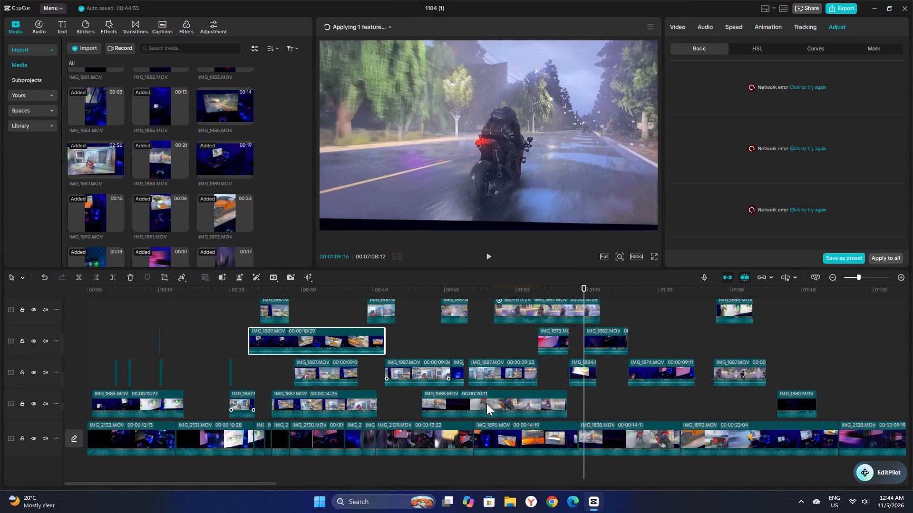
Split the IMG_1890.MOV main-track clip at 00:00:57:11.
{"action": "left_click", "coordinate": [510, 430]}
{"action": "left_click", "coordinate": [497, 349]}
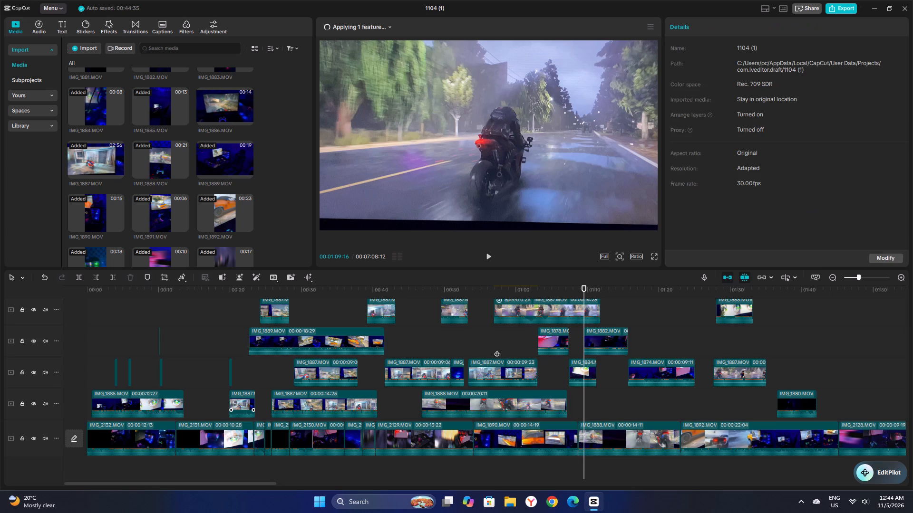
{"action": "left_click", "coordinate": [79, 279]}
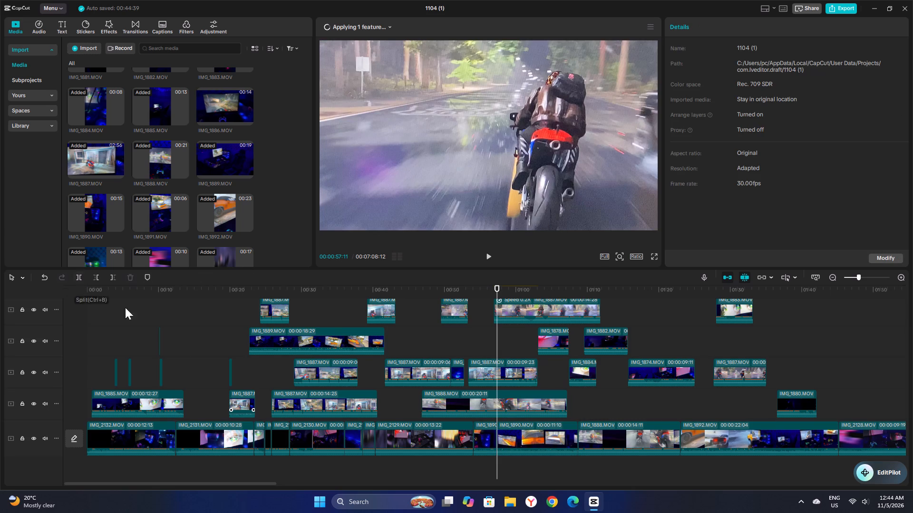
Split the second-overlay-track IMG_1887.MOV clip that starts at about 00:00:42 at 00:00:43:15.
{"action": "left_click", "coordinate": [404, 352]}
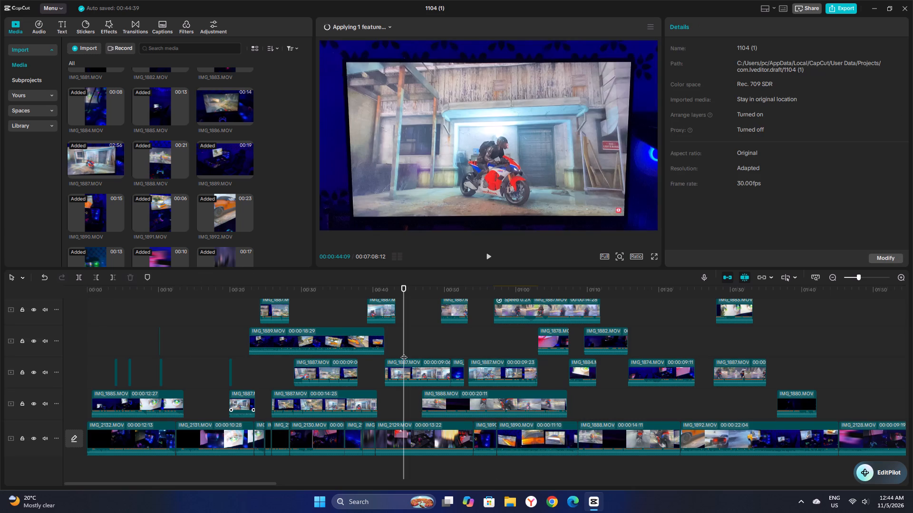
{"action": "key", "text": "Left"}
{"action": "key", "text": "Left"}
{"action": "key", "text": "Left"}
{"action": "key", "text": "Left"}
{"action": "key", "text": "Left"}
{"action": "key", "text": "Left"}
{"action": "key", "text": "Left"}
{"action": "key", "text": "Left"}
{"action": "key", "text": "Left"}
{"action": "key", "text": "Left"}
{"action": "key", "text": "Left"}
{"action": "key", "text": "Left"}
{"action": "key", "text": "Left"}
{"action": "key", "text": "Left"}
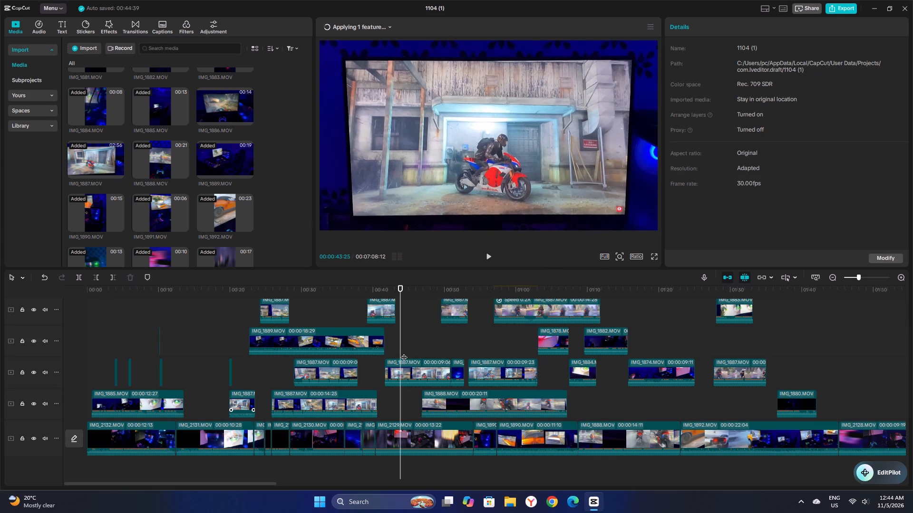
{"action": "key", "text": "Left"}
{"action": "key", "text": "Left"}
{"action": "key", "text": "Left"}
{"action": "key", "text": "Left"}
{"action": "key", "text": "Left"}
{"action": "key", "text": "Left"}
{"action": "key", "text": "Left"}
{"action": "key", "text": "Left"}
{"action": "key", "text": "Left"}
{"action": "key", "text": "Left"}
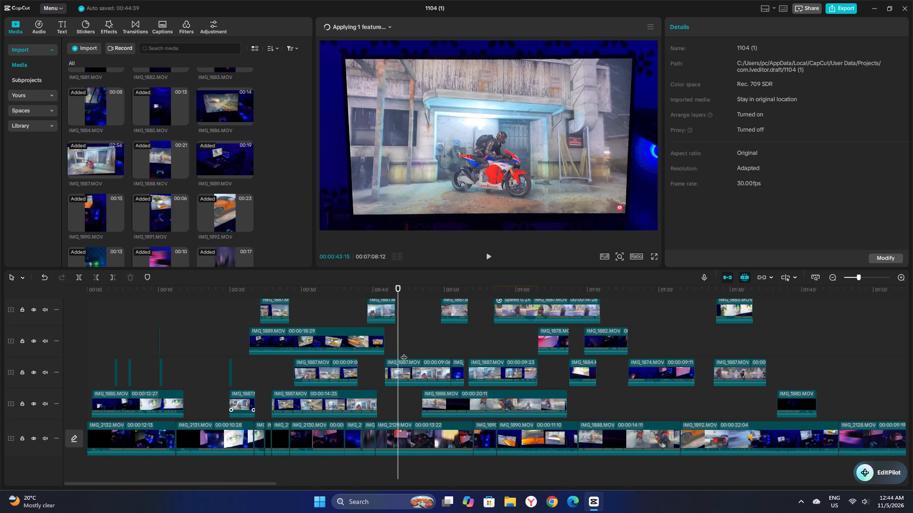
{"action": "left_click", "coordinate": [394, 364]}
{"action": "left_click", "coordinate": [79, 276]}
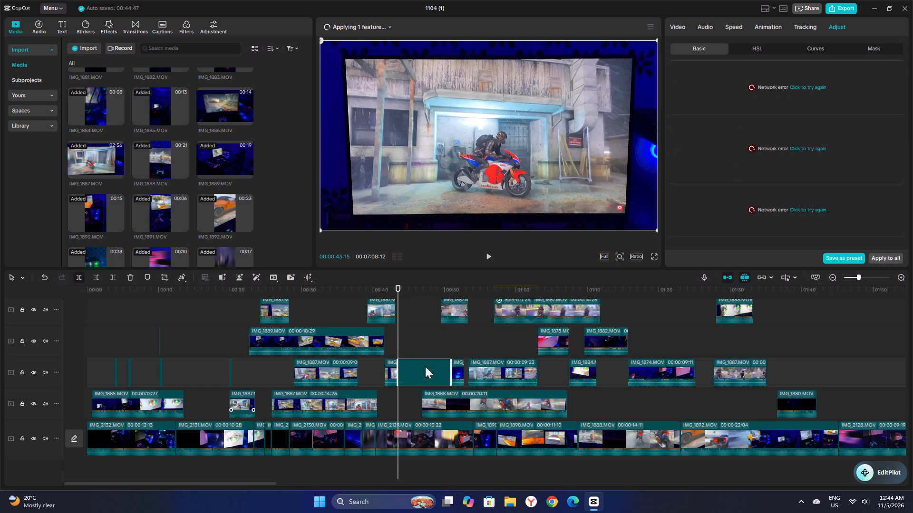
Delete the short IMG_1887.MOV piece before the 00:00:43:15 split on the second overlay track.
{"action": "left_click", "coordinate": [388, 369]}
{"action": "left_click_drag", "start_coordinate": [386, 369], "coordinate": [393, 369]}
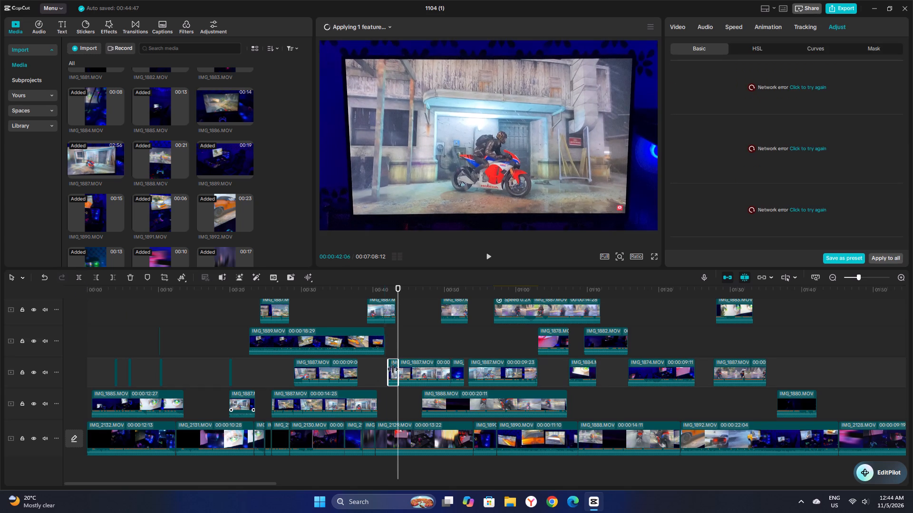
{"action": "left_click_drag", "start_coordinate": [393, 369], "coordinate": [394, 369]}
{"action": "left_click", "coordinate": [396, 370]}
{"action": "key", "text": "Delete"}
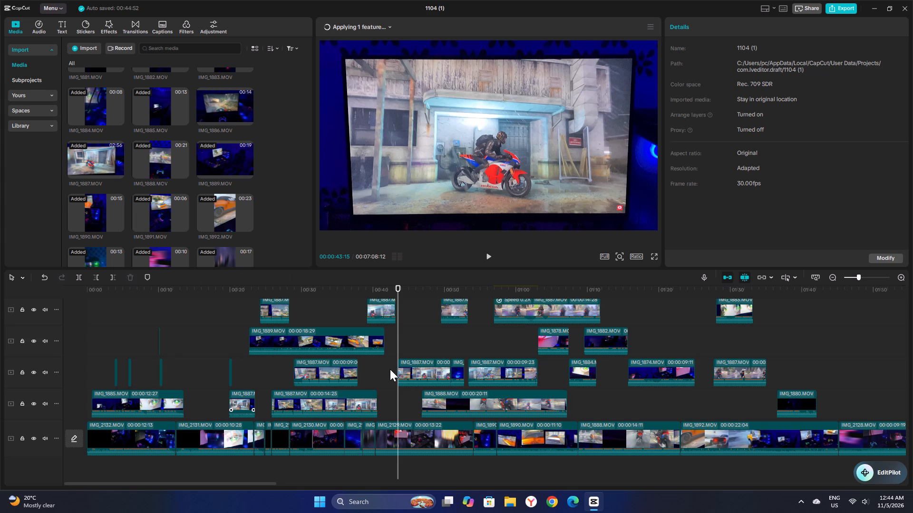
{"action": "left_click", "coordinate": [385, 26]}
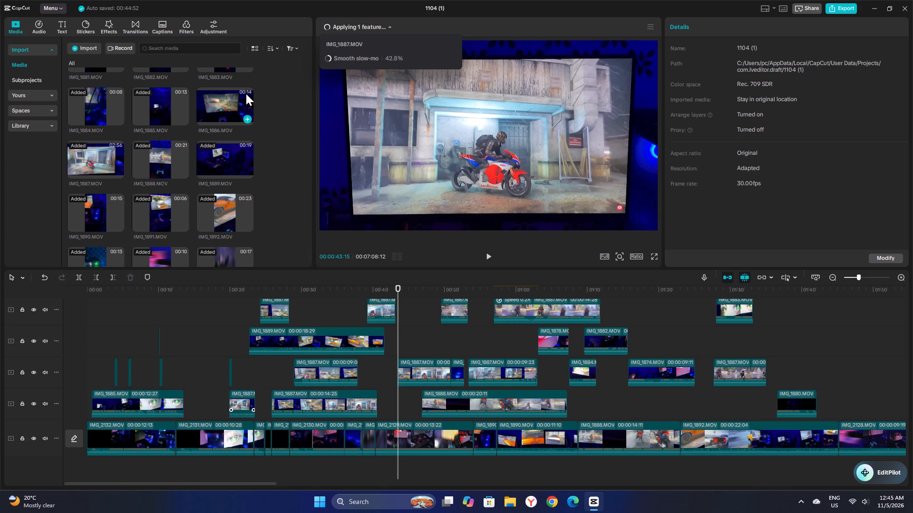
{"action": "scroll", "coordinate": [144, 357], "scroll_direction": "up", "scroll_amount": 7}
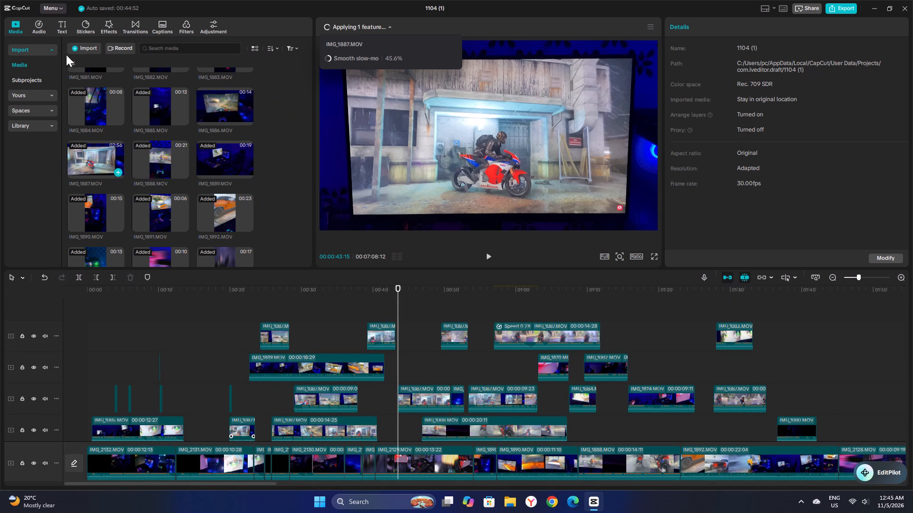
Add a Default text clip on a new text track at 00:00:43:15.
{"action": "left_click", "coordinate": [62, 31]}
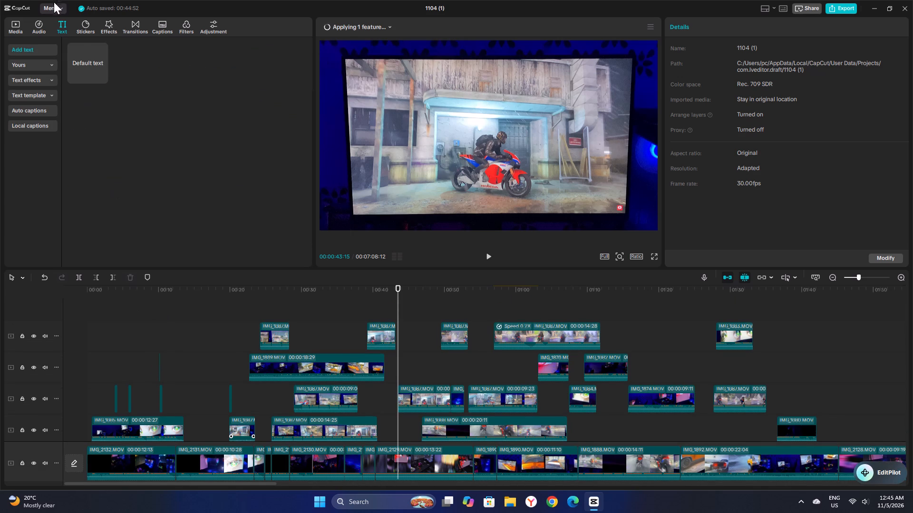
{"action": "left_click", "coordinate": [91, 60]}
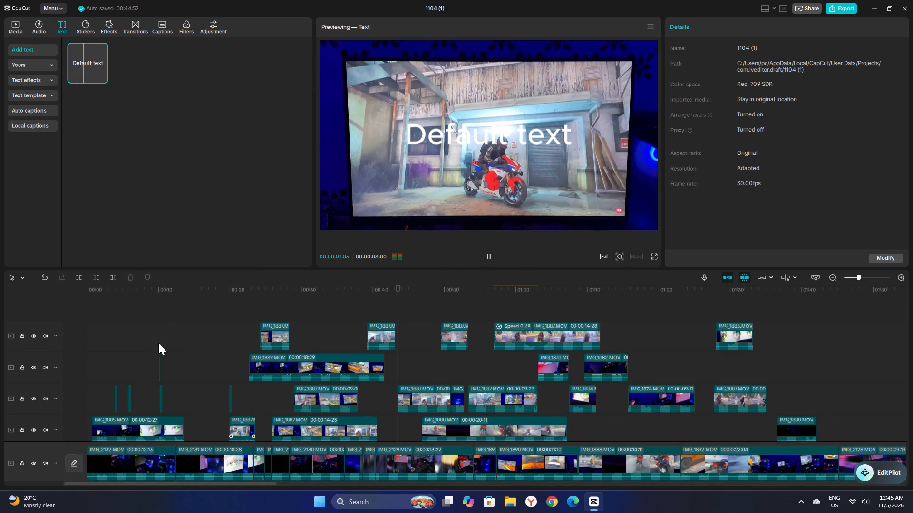
{"action": "left_click", "coordinate": [465, 130]}
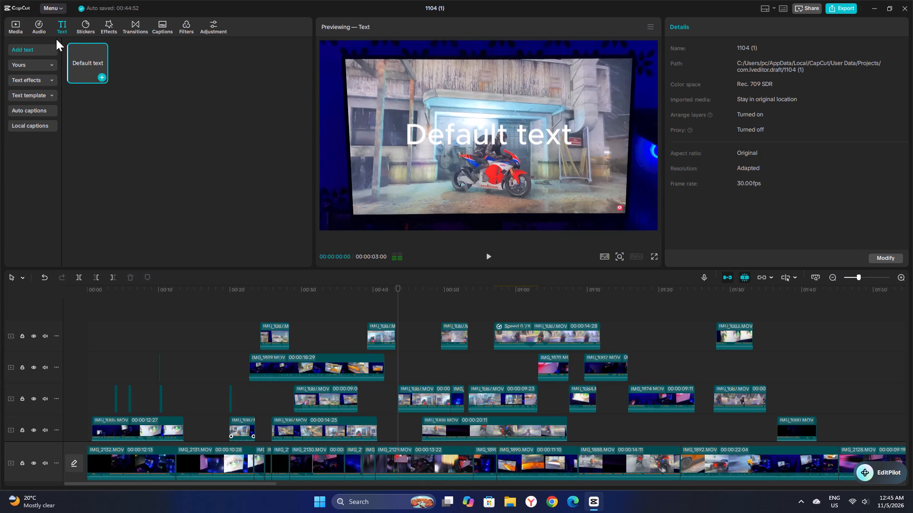
{"action": "double_click", "coordinate": [92, 67]}
{"action": "left_click", "coordinate": [101, 76]}
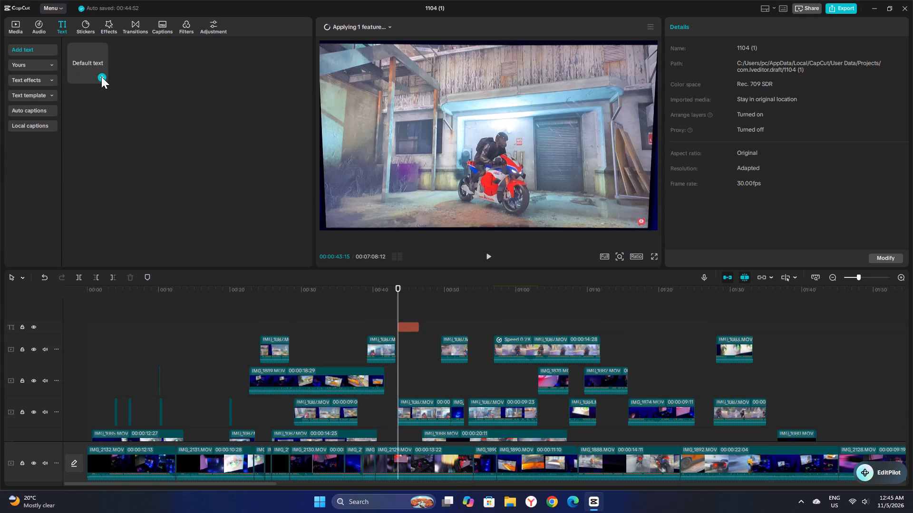
{"action": "scroll", "coordinate": [377, 353], "scroll_direction": "up", "scroll_amount": 4}
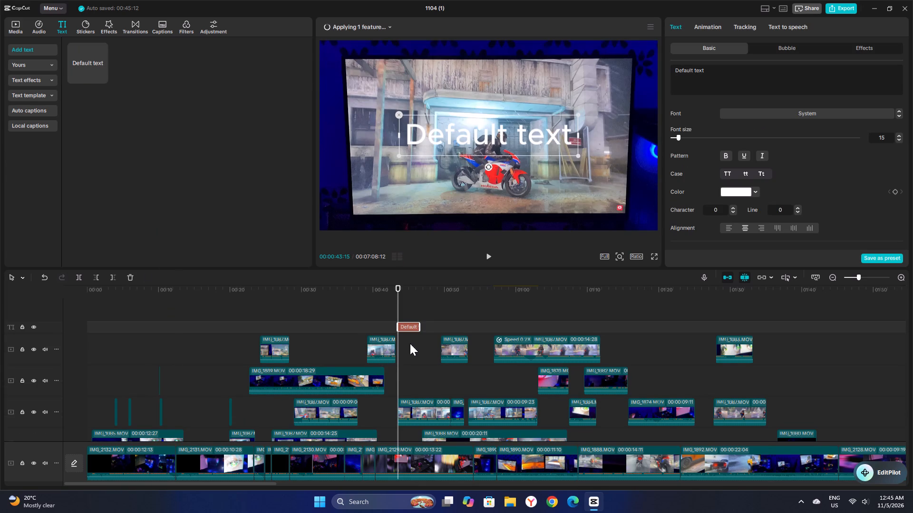
Move the Default text clip to the start of the timeline and extend its end past 00:03:20.
{"action": "left_click_drag", "start_coordinate": [405, 326], "coordinate": [78, 330]}
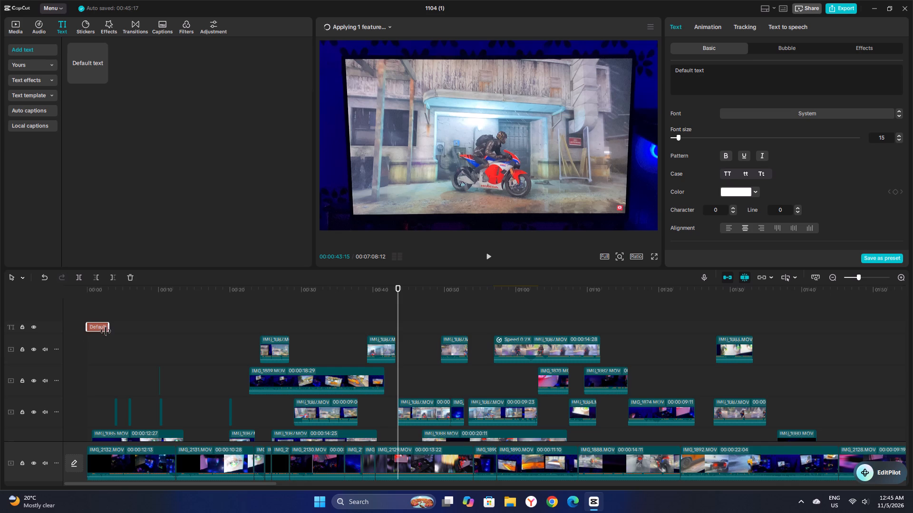
{"action": "left_click_drag", "start_coordinate": [110, 330], "coordinate": [317, 329]}
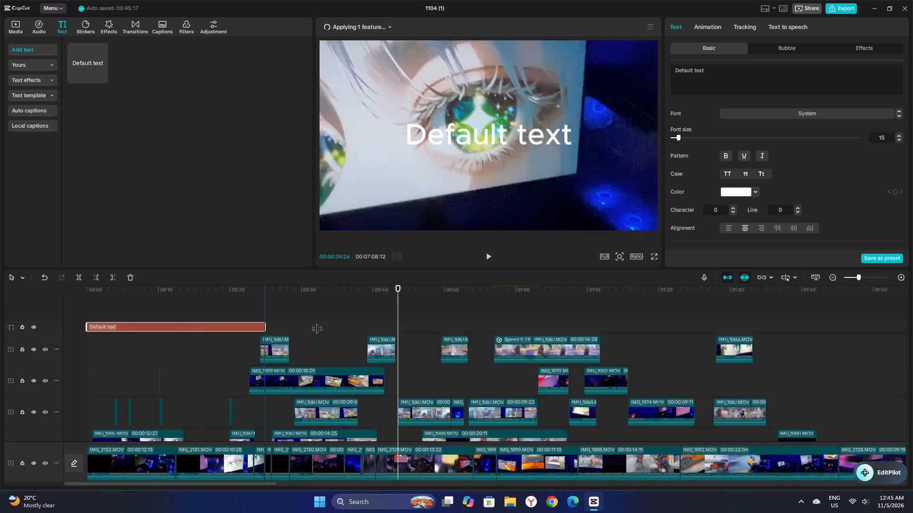
{"action": "left_click_drag", "start_coordinate": [317, 329], "coordinate": [870, 313]}
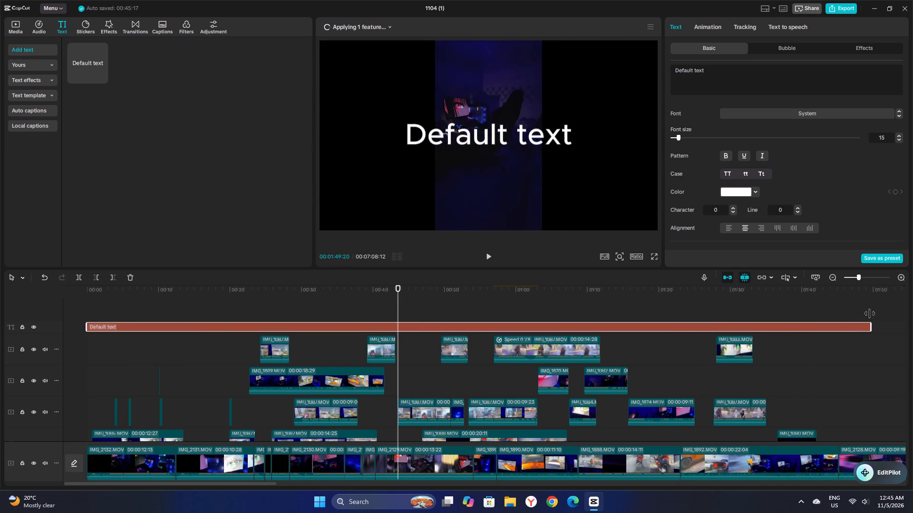
{"action": "left_click_drag", "start_coordinate": [870, 313], "coordinate": [912, 311]}
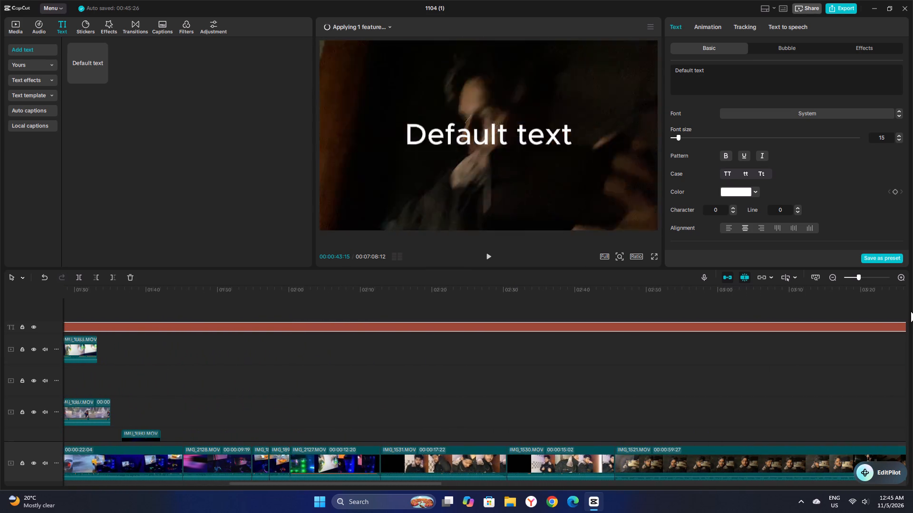
{"action": "left_click_drag", "start_coordinate": [428, 483], "coordinate": [117, 483]}
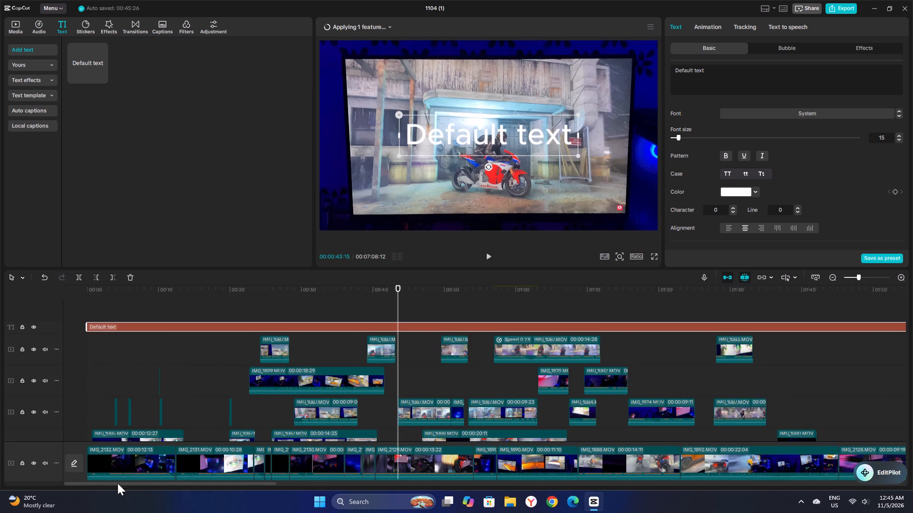
{"action": "left_click_drag", "start_coordinate": [117, 483], "coordinate": [42, 483]}
Reposition the Default text caption to the upper centre of the video frame, previewing it at 00:00:04:28.
{"action": "left_click", "coordinate": [104, 326]}
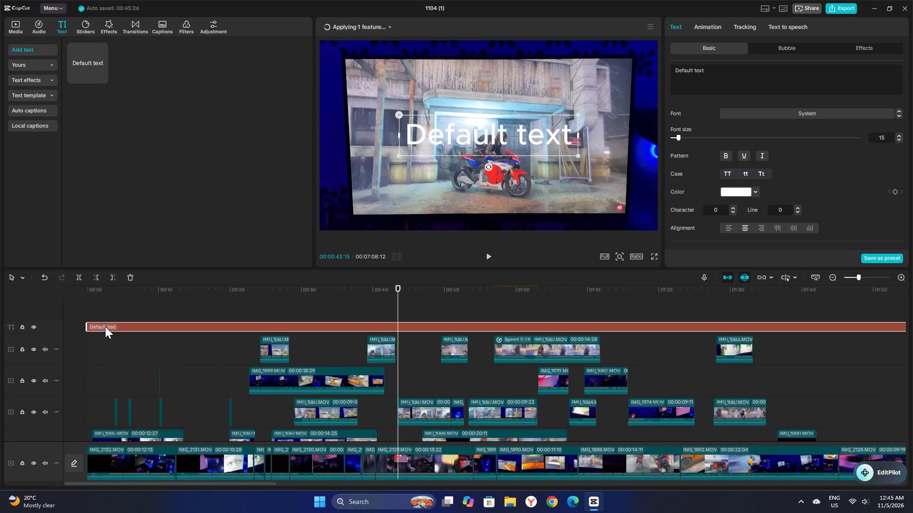
{"action": "left_click", "coordinate": [103, 318]}
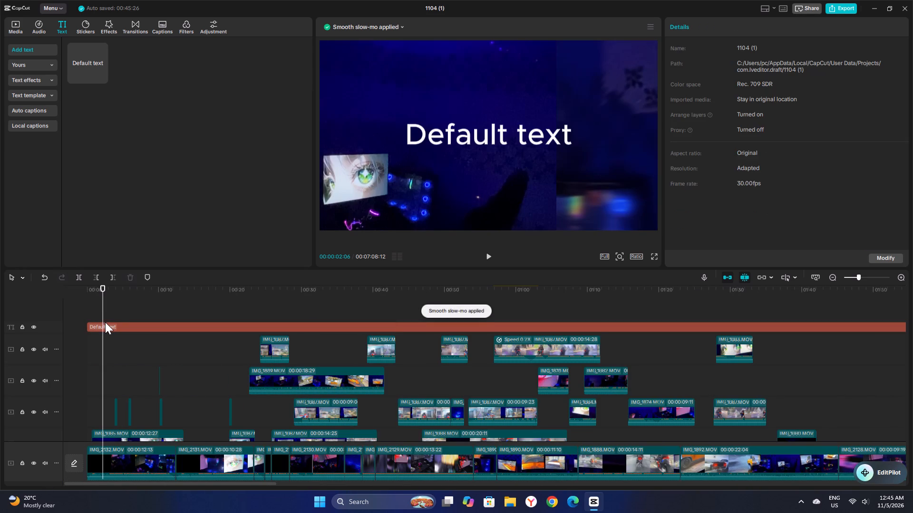
{"action": "left_click_drag", "start_coordinate": [101, 310], "coordinate": [103, 310]}
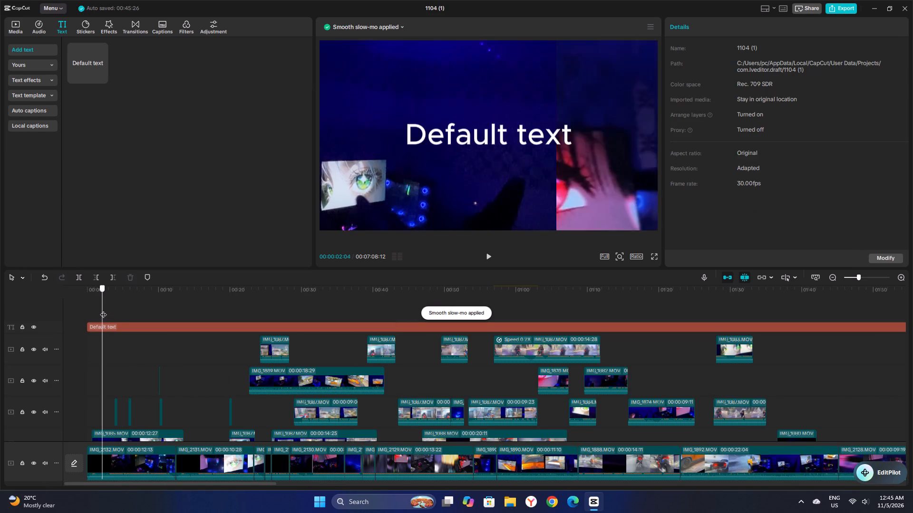
{"action": "left_click_drag", "start_coordinate": [103, 310], "coordinate": [122, 309]}
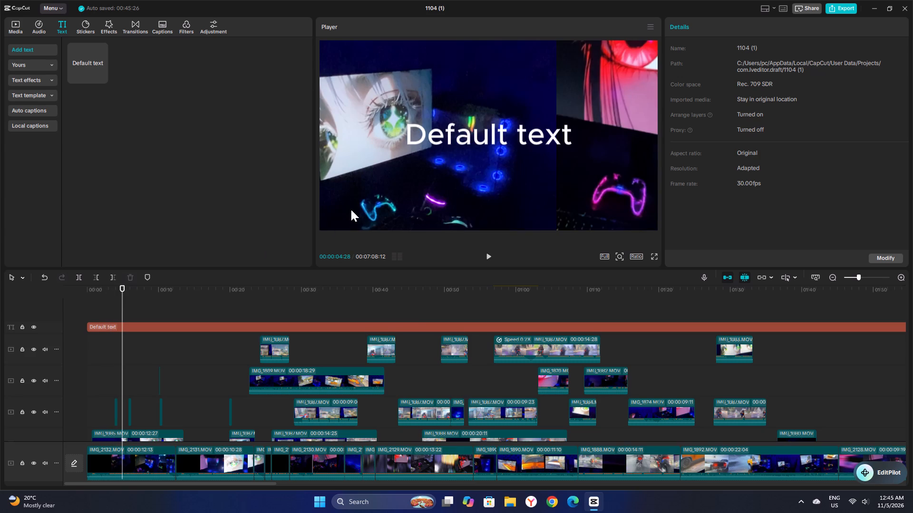
{"action": "left_click", "coordinate": [469, 131]}
{"action": "left_click_drag", "start_coordinate": [469, 131], "coordinate": [456, 147]}
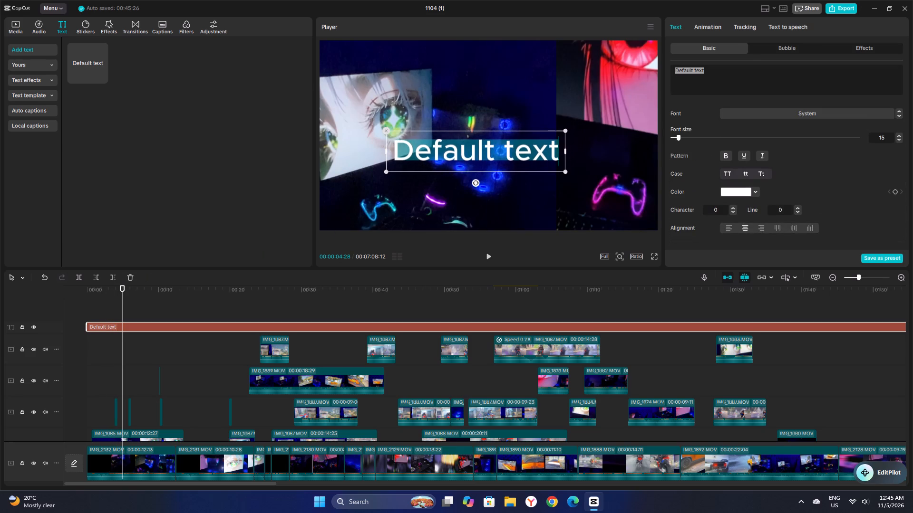
{"action": "left_click_drag", "start_coordinate": [456, 147], "coordinate": [471, 76]}
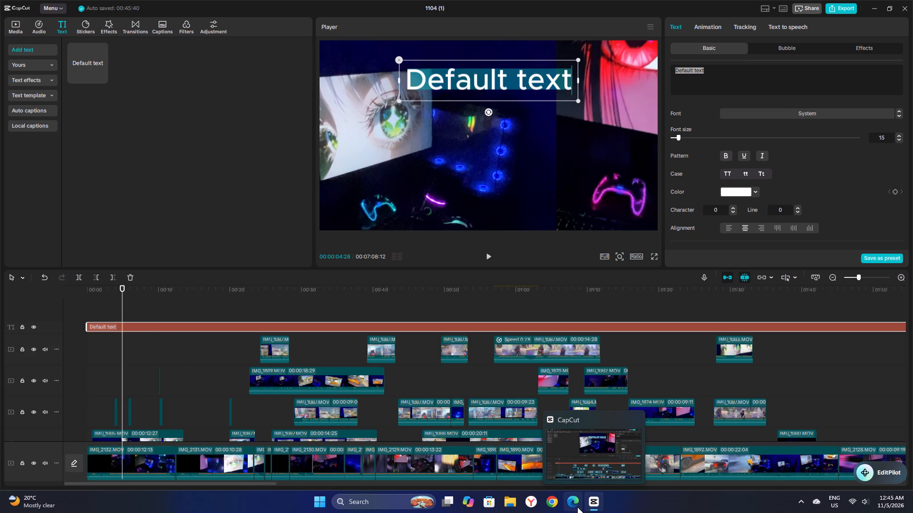
Replace the Default text caption's wording with "Hii Guys".
{"action": "left_click", "coordinate": [81, 66]}
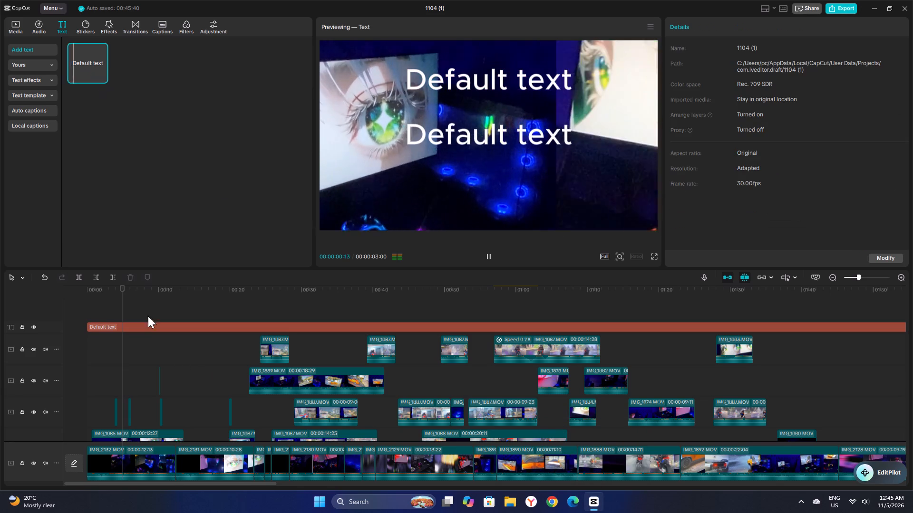
{"action": "left_click", "coordinate": [151, 328]}
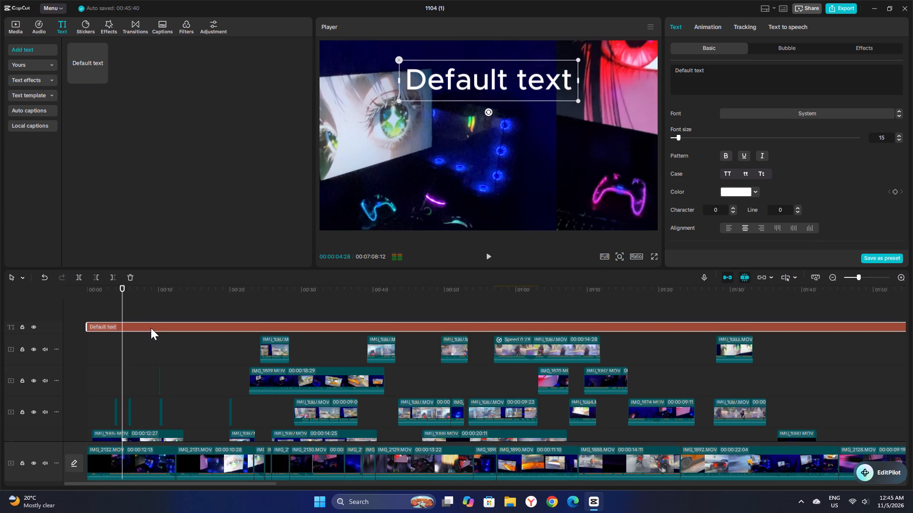
{"action": "triple_click", "coordinate": [735, 76]}
{"action": "key", "text": "BackSpace"}
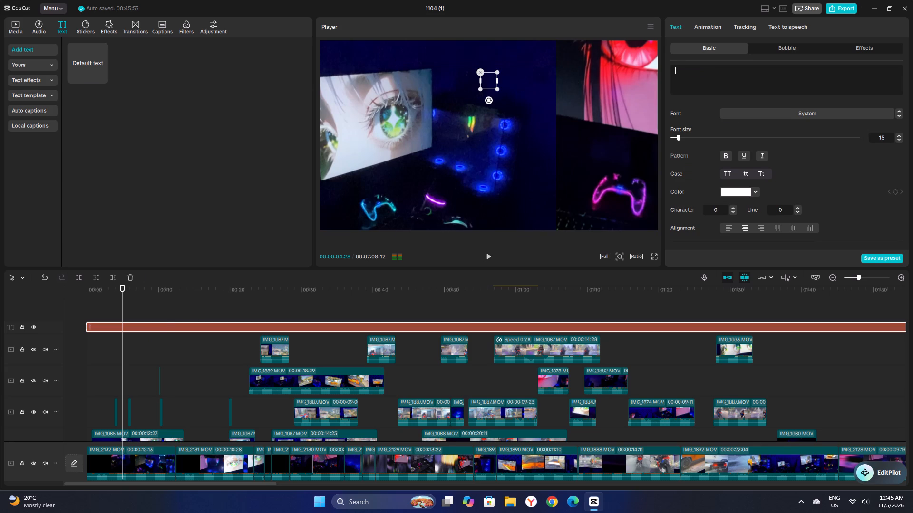
{"action": "type", "text": "Hii H"}
{"action": "key", "text": "BackSpace"}
{"action": "type", "text": "Guys"}
{"action": "key", "text": "space"}
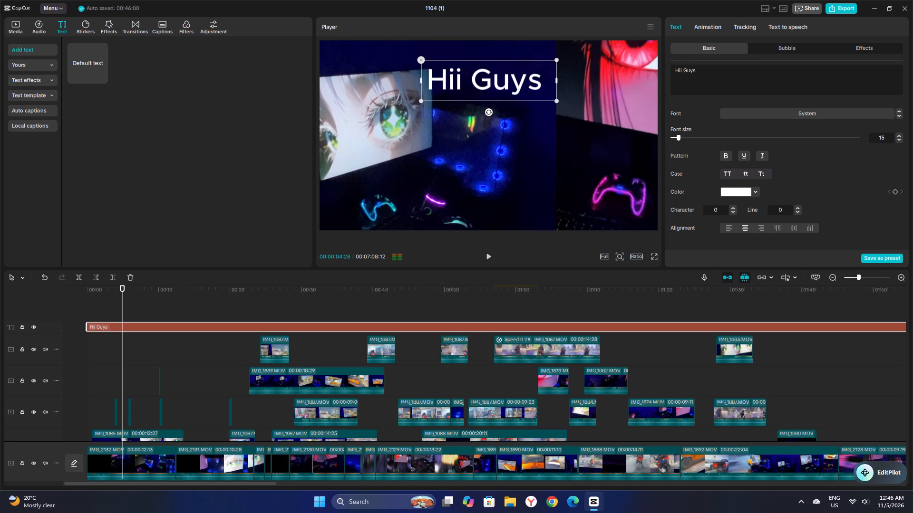
Split the Hii Guys caption at 00:00:03:26, 00:00:05:24, about 00:08, 00:00:12:13 and 00:00:14:15.
{"action": "left_click", "coordinate": [115, 312]}
{"action": "left_click", "coordinate": [118, 326]}
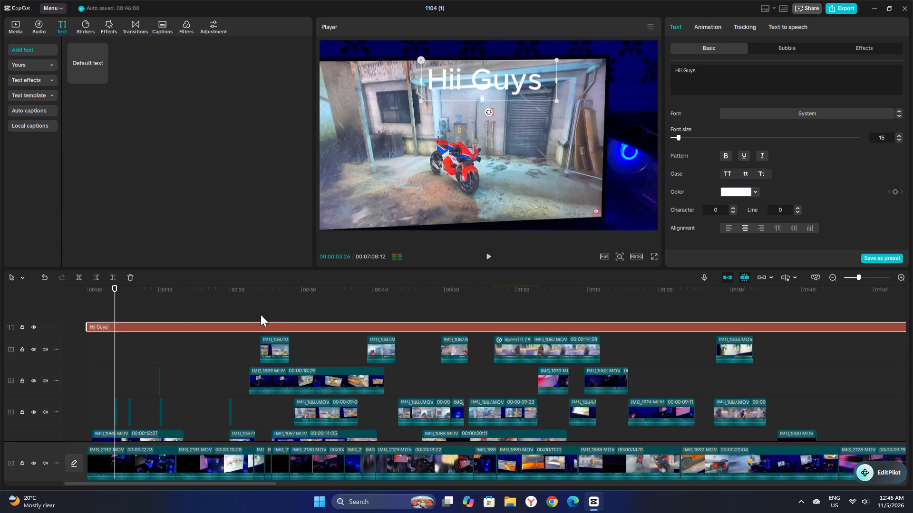
{"action": "left_click", "coordinate": [79, 278]}
{"action": "left_click_drag", "start_coordinate": [114, 306], "coordinate": [126, 308]}
{"action": "left_click", "coordinate": [82, 279]}
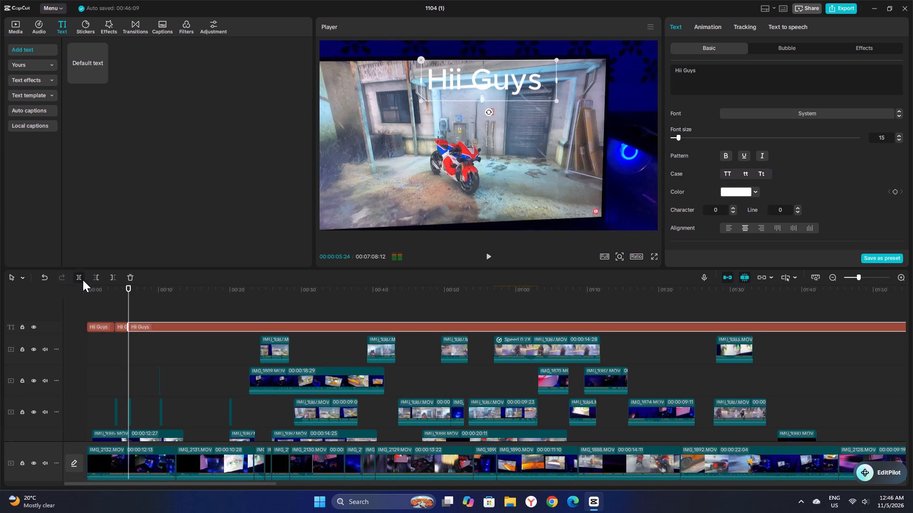
{"action": "left_click_drag", "start_coordinate": [129, 302], "coordinate": [146, 304]}
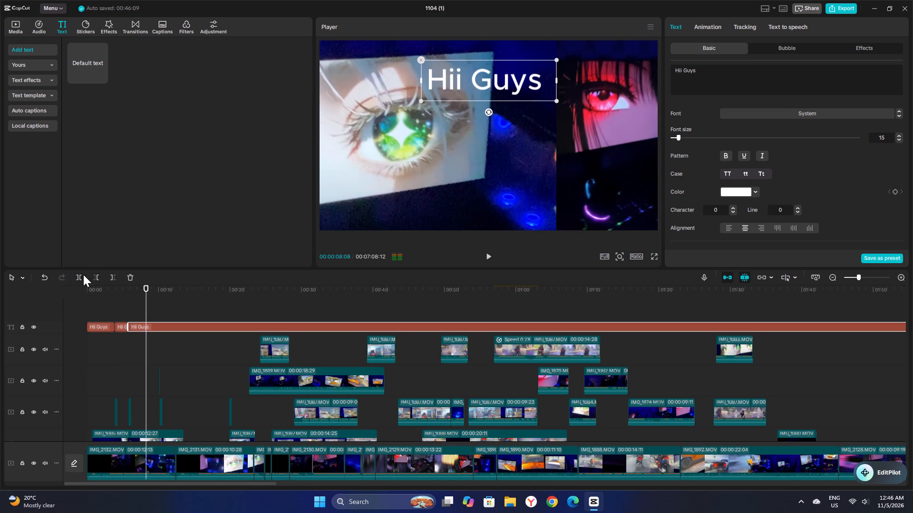
{"action": "left_click", "coordinate": [79, 278]}
{"action": "left_click_drag", "start_coordinate": [145, 312], "coordinate": [173, 315]}
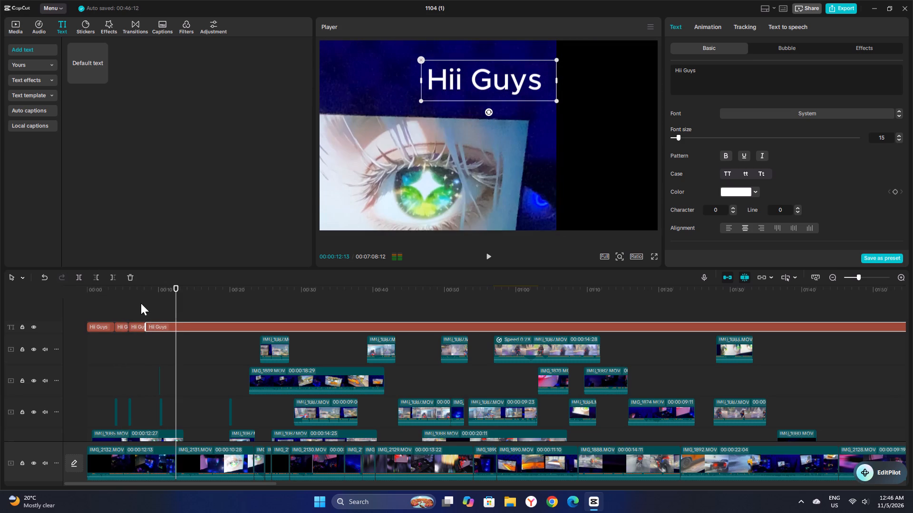
{"action": "left_click", "coordinate": [78, 279]}
{"action": "left_click_drag", "start_coordinate": [177, 313], "coordinate": [191, 312]}
{"action": "left_click", "coordinate": [82, 279]}
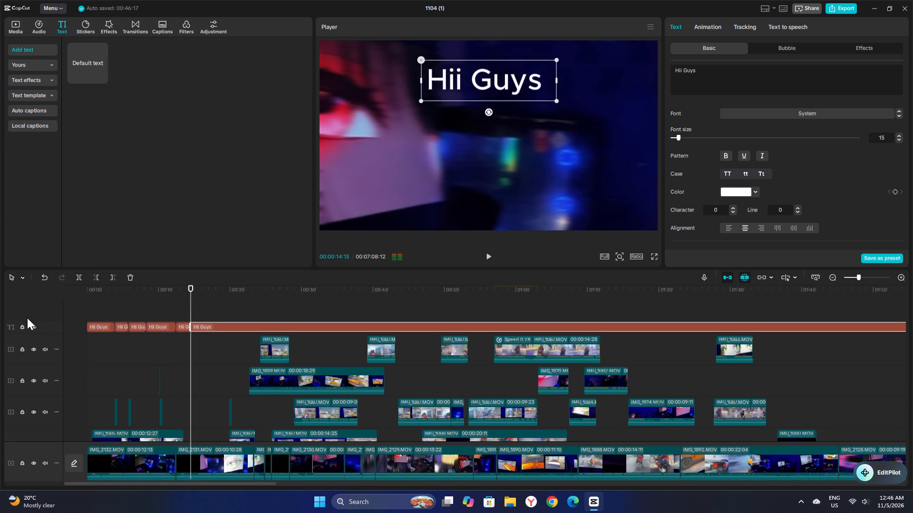
Use the Split tool to cut the remaining Hii Guys caption into nine more segments between about 00:18 and 01:01.
{"action": "left_click", "coordinate": [19, 276]}
{"action": "left_click", "coordinate": [32, 305]}
{"action": "left_click", "coordinate": [215, 328]}
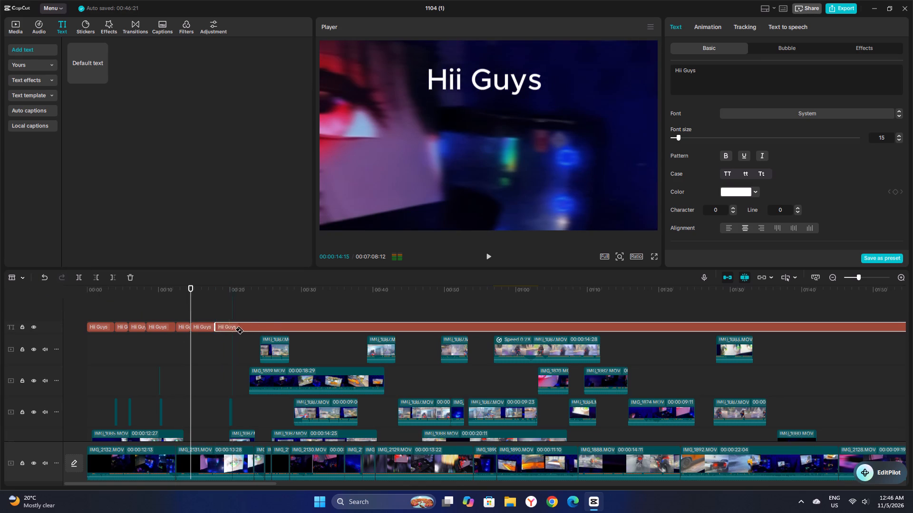
{"action": "left_click", "coordinate": [255, 329]}
{"action": "left_click", "coordinate": [293, 332]}
{"action": "left_click", "coordinate": [353, 327]}
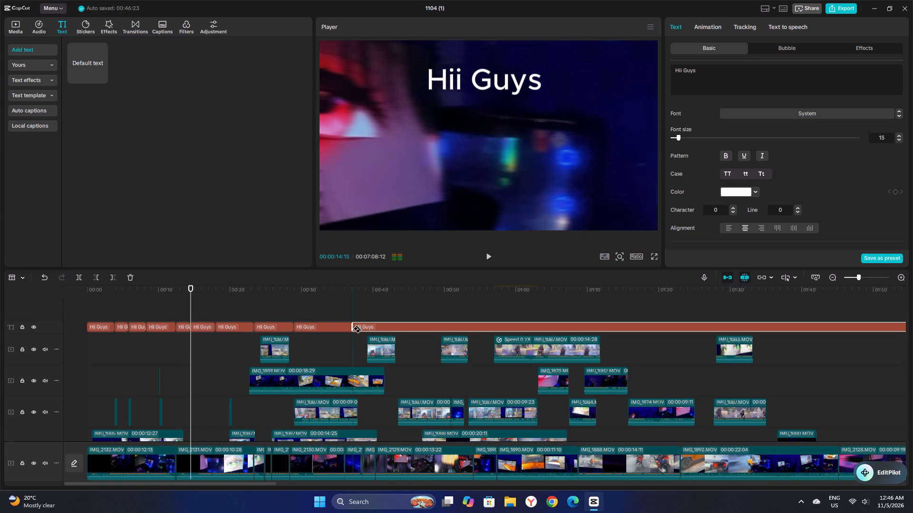
{"action": "left_click", "coordinate": [324, 328]}
{"action": "left_click", "coordinate": [407, 329]}
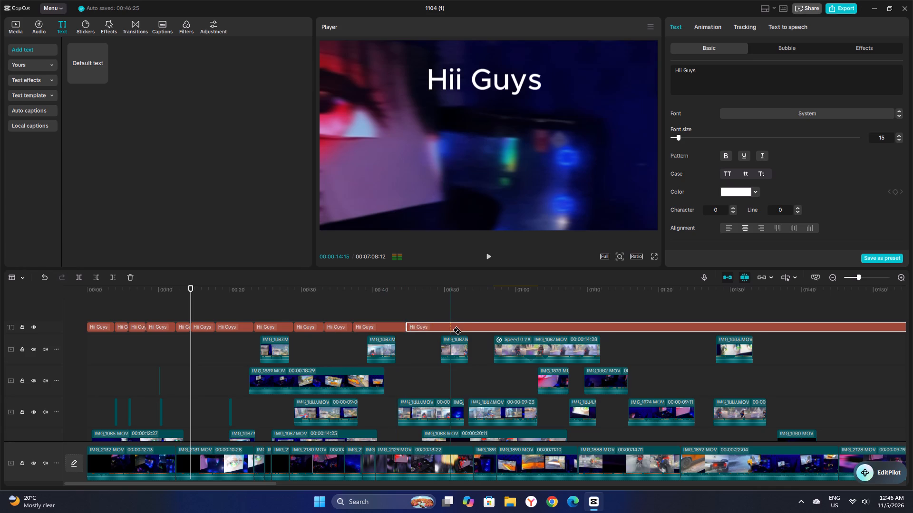
{"action": "left_click", "coordinate": [452, 330]}
{"action": "left_click", "coordinate": [487, 329]}
{"action": "left_click", "coordinate": [526, 329]}
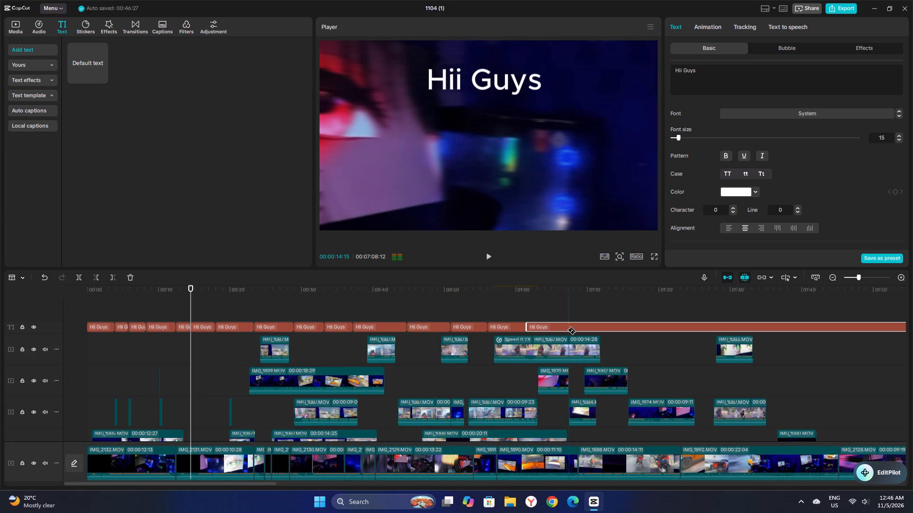
Cut the rest of the Hii Guys caption at ten irregular points between about 01:07 and 01:52.
{"action": "left_click", "coordinate": [567, 330]}
{"action": "left_click", "coordinate": [615, 330]}
{"action": "left_click", "coordinate": [660, 329]}
{"action": "left_click", "coordinate": [706, 329]}
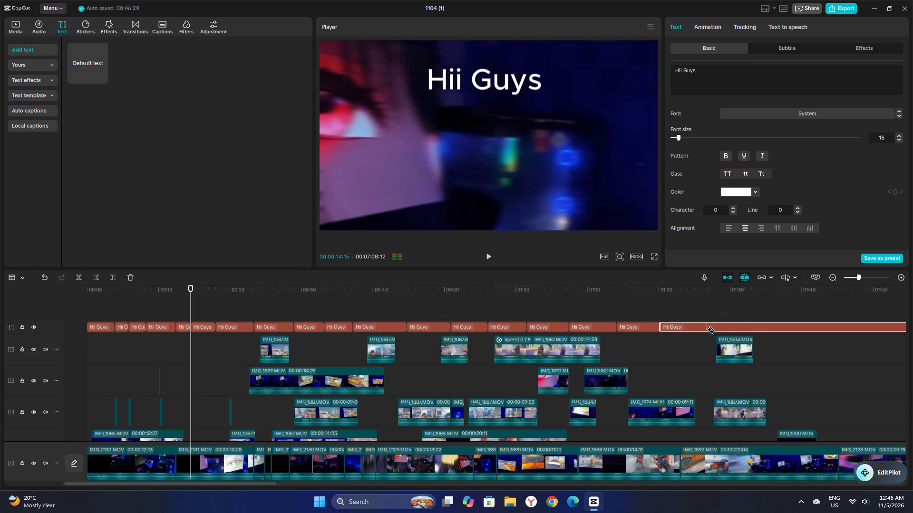
{"action": "left_click", "coordinate": [739, 327]}
{"action": "left_click", "coordinate": [777, 327]}
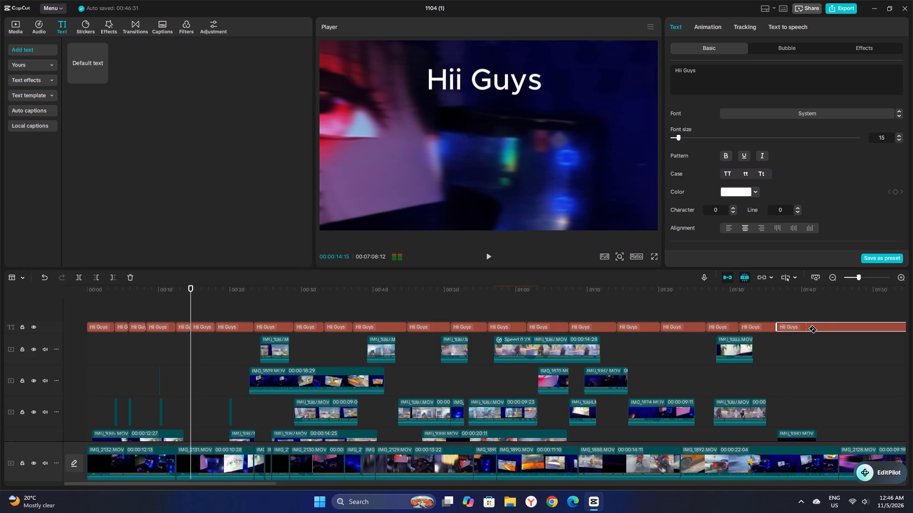
{"action": "left_click", "coordinate": [809, 328]}
{"action": "left_click", "coordinate": [838, 328]}
{"action": "left_click", "coordinate": [864, 327]}
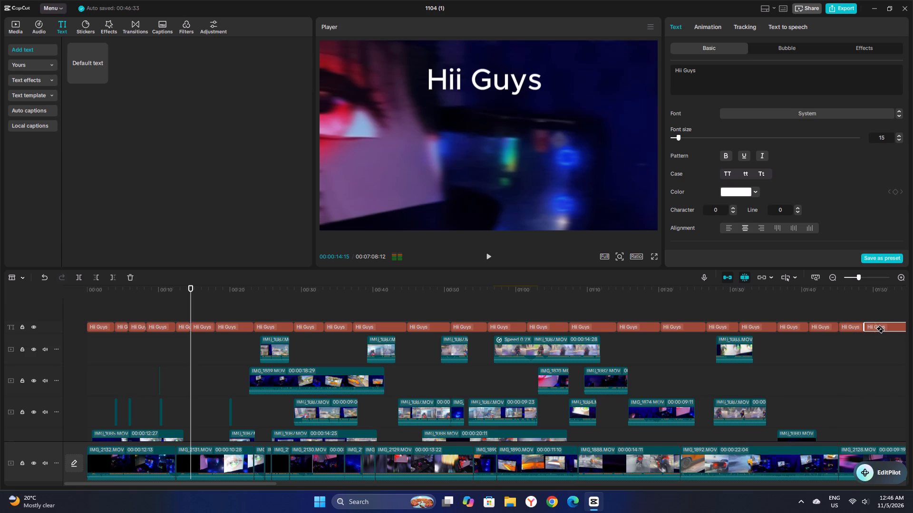
{"action": "left_click", "coordinate": [891, 327]}
Subdivide longer Hii Guys segments at about 00:26, 00:41, 00:47, 00:53 and 00:16, and return to the Select tool.
{"action": "left_click", "coordinate": [272, 327]}
{"action": "left_click", "coordinate": [378, 326]}
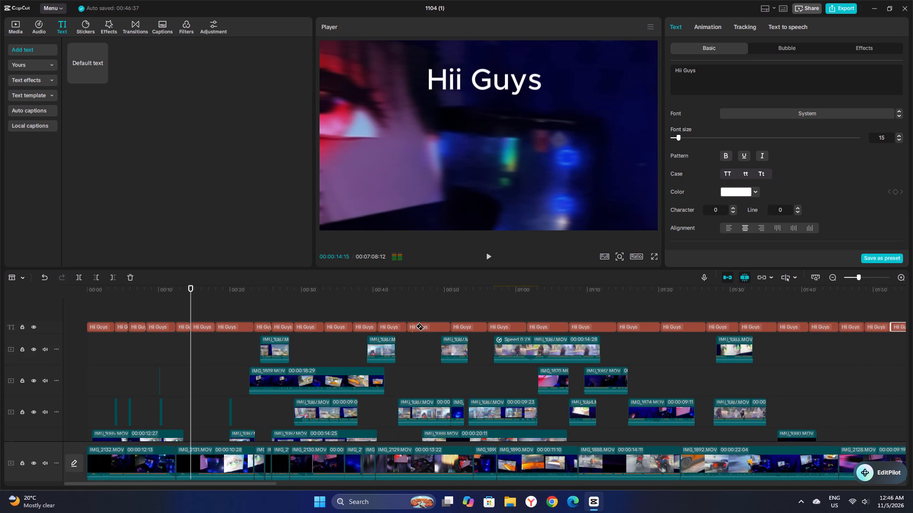
{"action": "left_click", "coordinate": [426, 326]}
{"action": "left_click", "coordinate": [470, 328]}
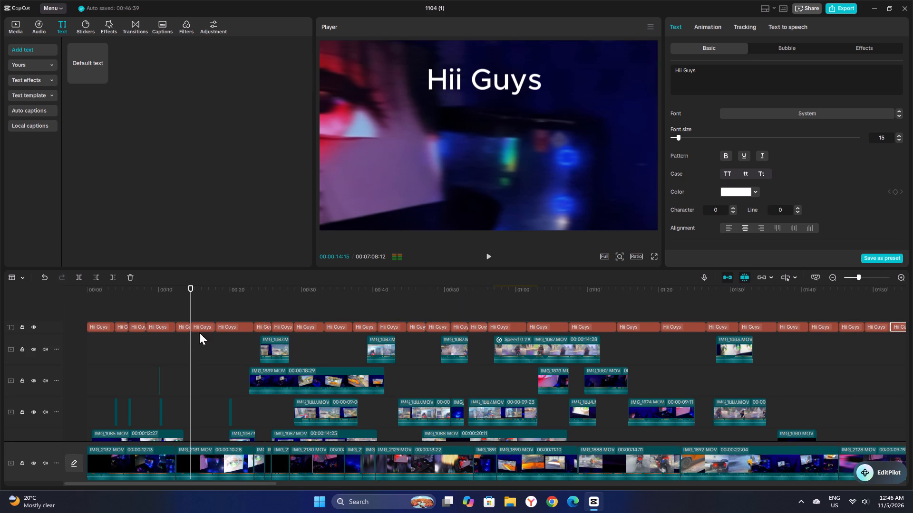
{"action": "left_click", "coordinate": [200, 326]}
{"action": "left_click", "coordinate": [18, 279]}
{"action": "left_click", "coordinate": [32, 294]}
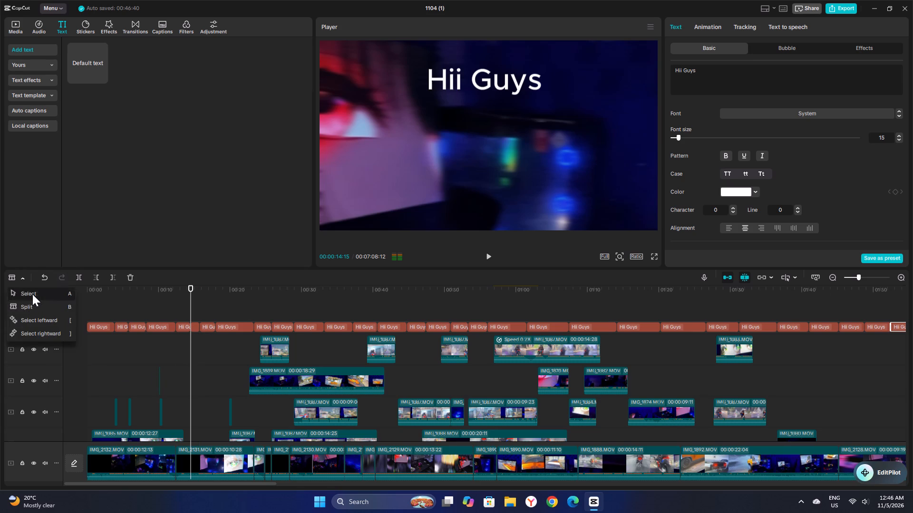
Replace the second caption segment's wording with "Not To Worry", previewing it at 00:00:05:06.
{"action": "left_click", "coordinate": [95, 329]}
{"action": "left_click", "coordinate": [118, 328]}
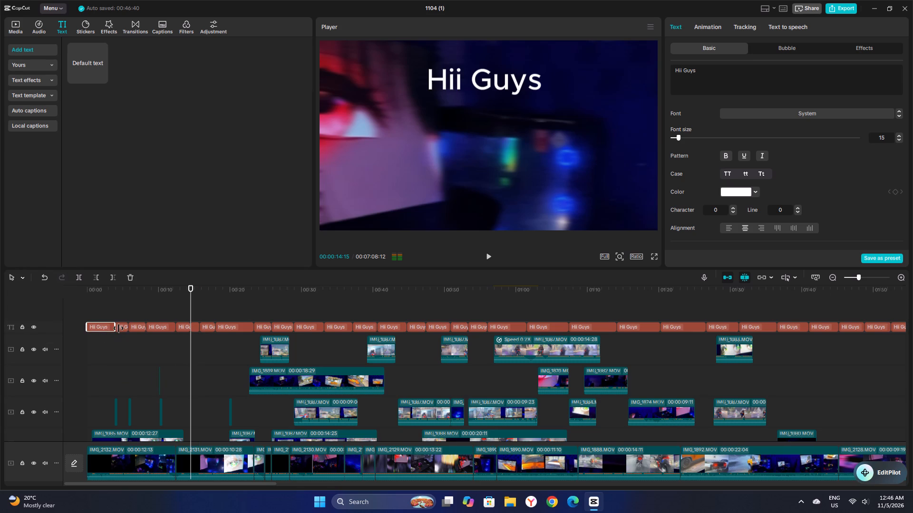
{"action": "triple_click", "coordinate": [707, 79]}
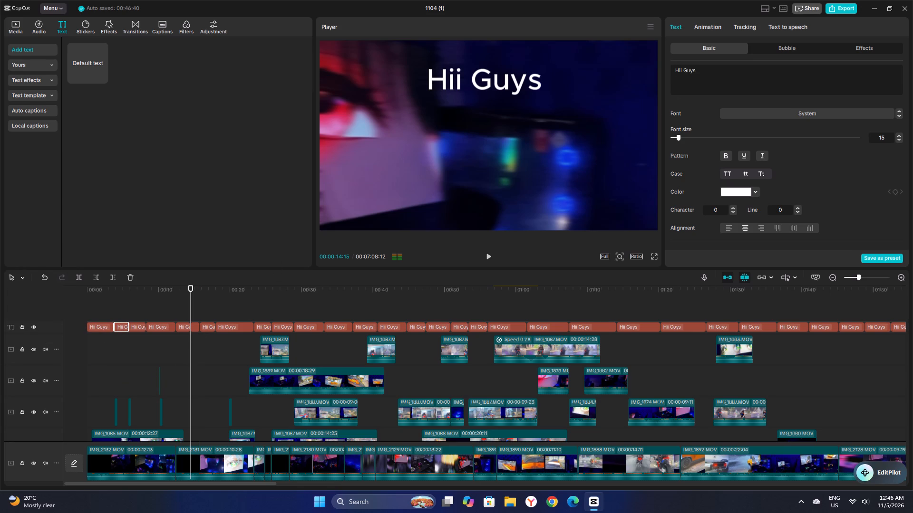
{"action": "left_click", "coordinate": [707, 79]}
{"action": "type", "text": "Not Tp"}
{"action": "key", "text": "BackSpace"}
{"action": "key", "text": "BackSpace"}
{"action": "key", "text": "BackSpace"}
{"action": "key", "text": "BackSpace"}
{"action": "key", "text": "BackSpace"}
{"action": "key", "text": "BackSpace"}
{"action": "key", "text": "BackSpace"}
{"action": "key", "text": "BackSpace"}
{"action": "key", "text": "BackSpace"}
{"action": "key", "text": "BackSpace"}
{"action": "key", "text": "BackSpace"}
{"action": "key", "text": "BackSpace"}
{"action": "key", "text": "BackSpace"}
{"action": "key", "text": "BackSpace"}
{"action": "key", "text": "BackSpace"}
{"action": "key", "text": "BackSpace"}
{"action": "key", "text": "BackSpace"}
{"action": "key", "text": "BackSpace"}
{"action": "key", "text": "BackSpace"}
{"action": "key", "text": "BackSpace"}
{"action": "left_click", "coordinate": [124, 305]}
{"action": "left_click", "coordinate": [121, 323]}
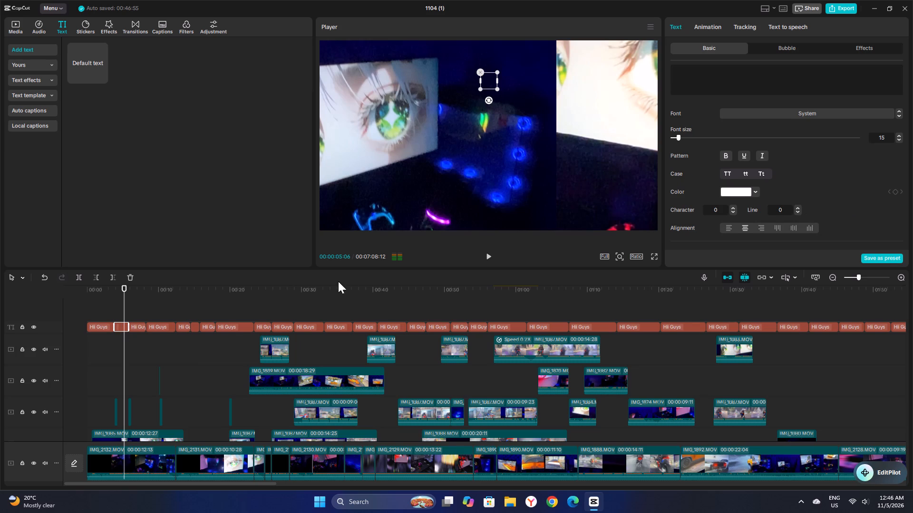
{"action": "left_click", "coordinate": [727, 78]}
{"action": "type", "text": "Not To"}
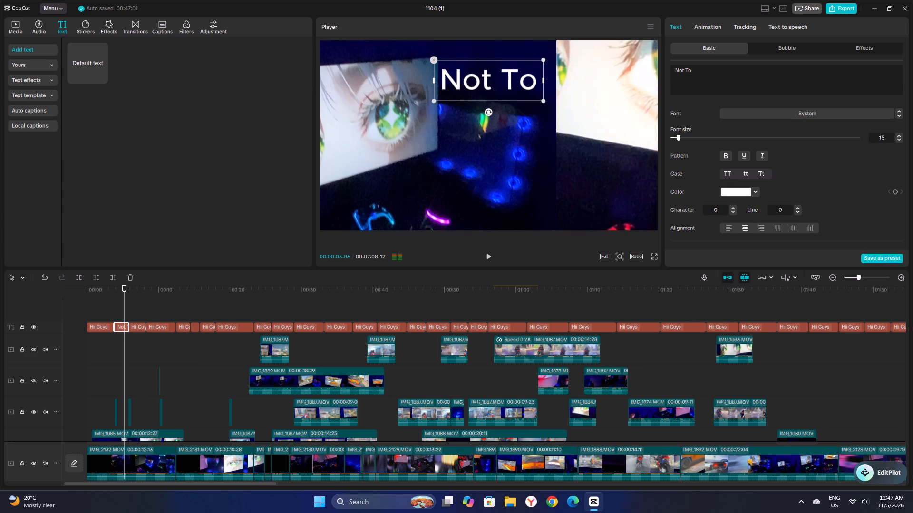
{"action": "key", "text": "space"}
{"action": "type", "text": "Worry"}
{"action": "key", "text": "space"}
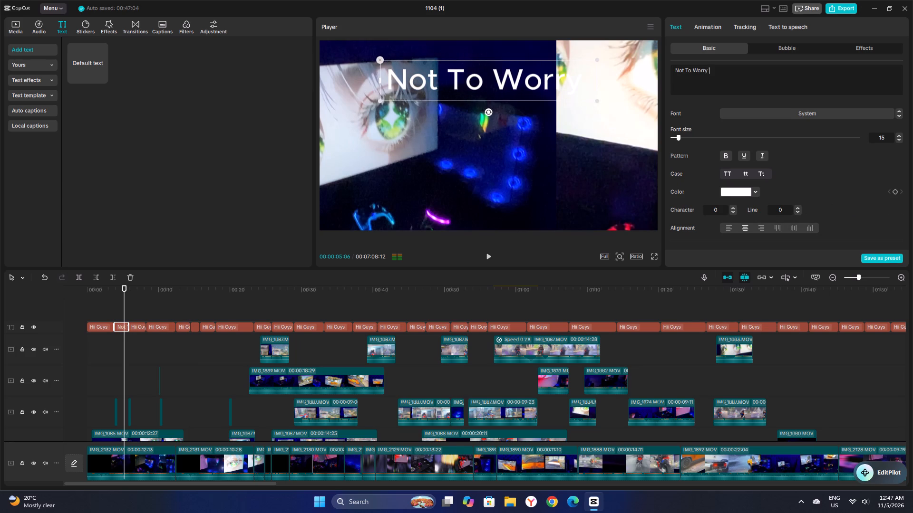
Replace the third caption segment's wording with "These Are", previewing it at 00:00:07:02.
{"action": "left_click", "coordinate": [137, 309]}
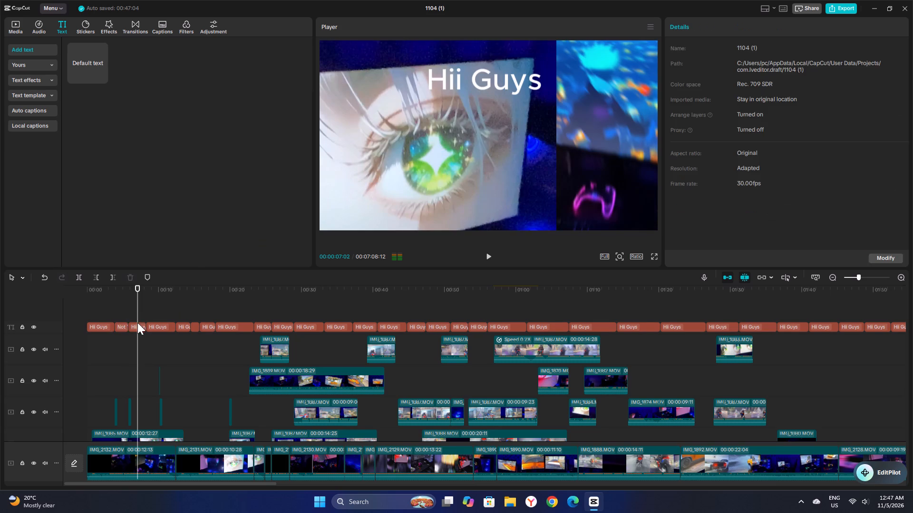
{"action": "left_click", "coordinate": [137, 323]}
{"action": "triple_click", "coordinate": [726, 79]}
{"action": "left_click", "coordinate": [726, 79]}
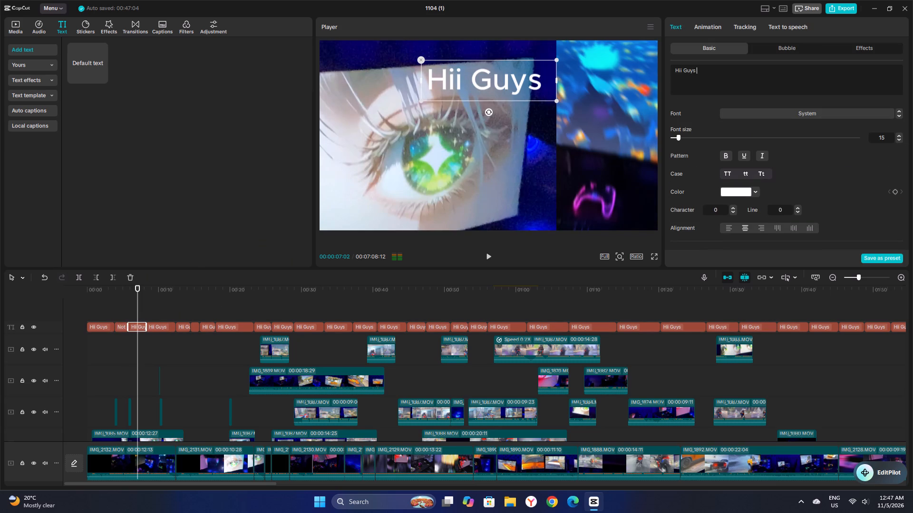
{"action": "triple_click", "coordinate": [726, 79]}
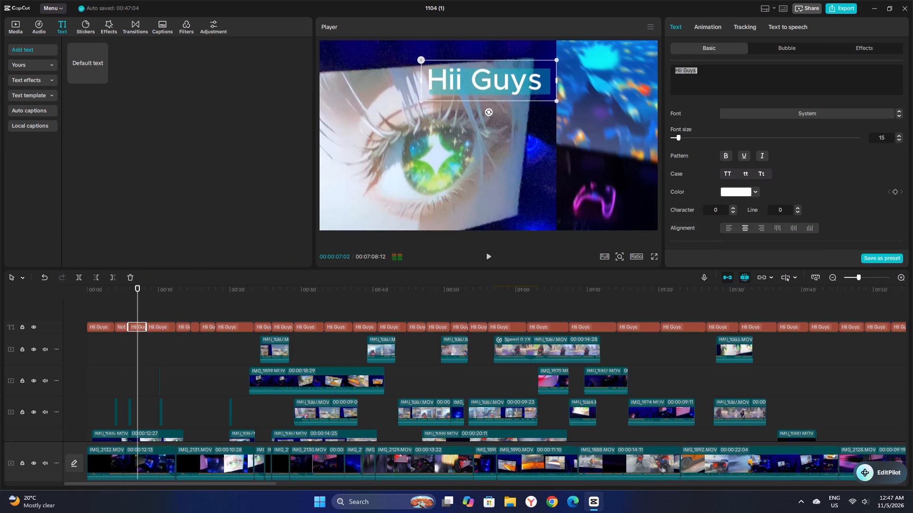
{"action": "type", "text": "Th"}
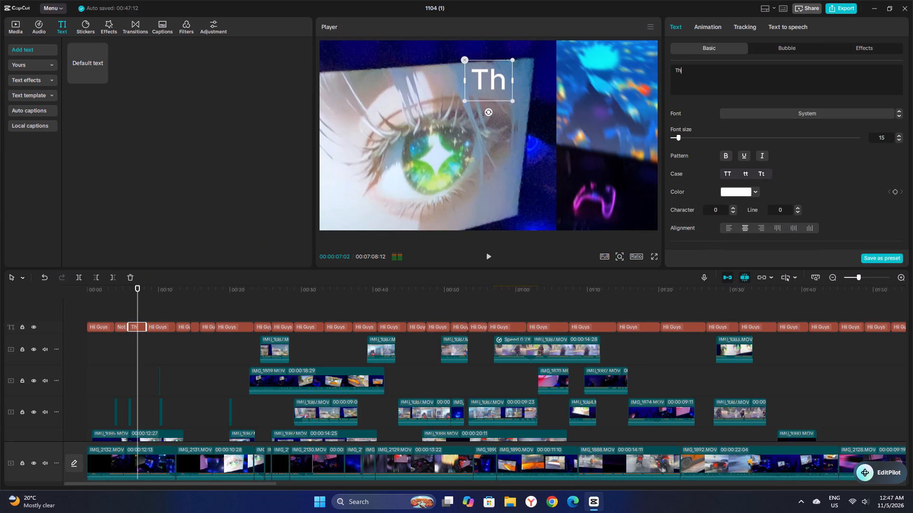
{"action": "type", "text": "ese"}
{"action": "key", "text": "space"}
{"action": "type", "text": "Are"}
{"action": "key", "text": "space"}
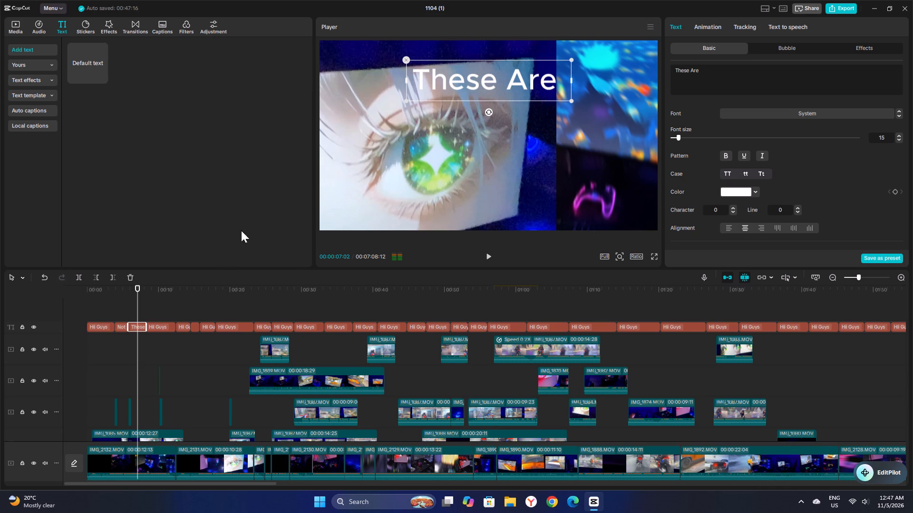
Replace the fourth caption segment's wording with "The Random", previewing it at 00:00:10:04.
{"action": "left_click", "coordinate": [157, 311]}
{"action": "double_click", "coordinate": [160, 325]}
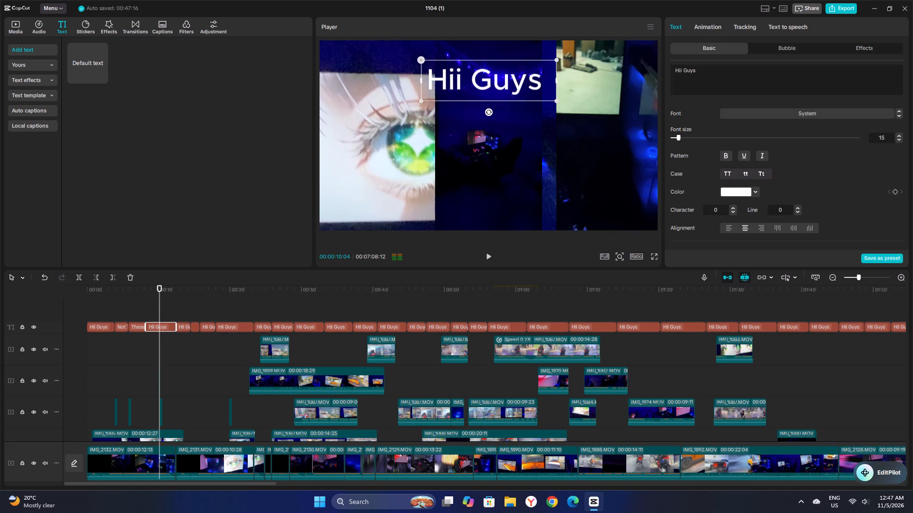
{"action": "triple_click", "coordinate": [744, 78]}
{"action": "triple_click", "coordinate": [744, 78]}
{"action": "left_click", "coordinate": [744, 78]}
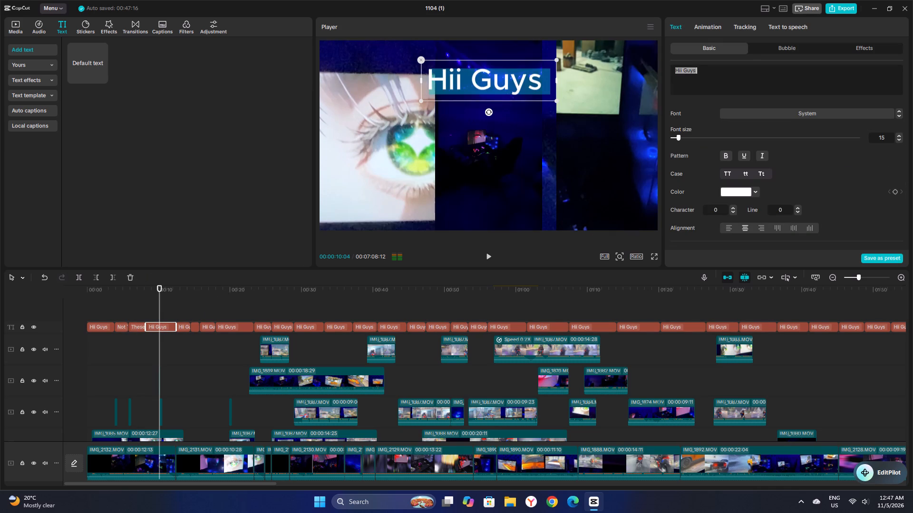
{"action": "type", "text": "The"}
{"action": "key", "text": "space"}
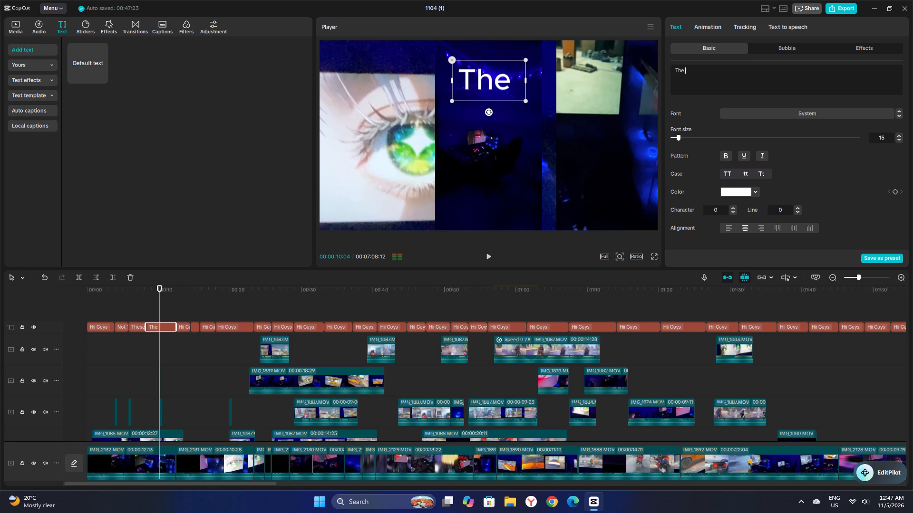
{"action": "type", "text": "Randon"}
{"action": "key", "text": "BackSpace"}
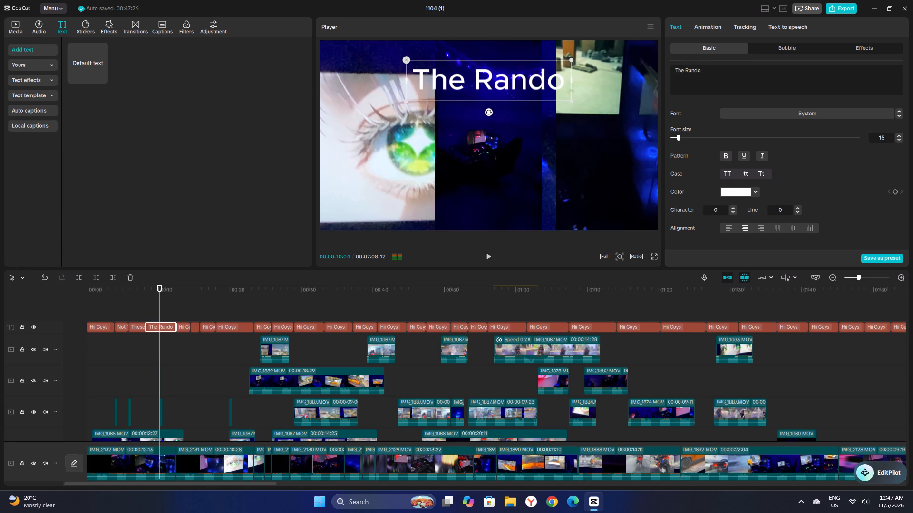
{"action": "type", "text": "m"}
{"action": "key", "text": "space"}
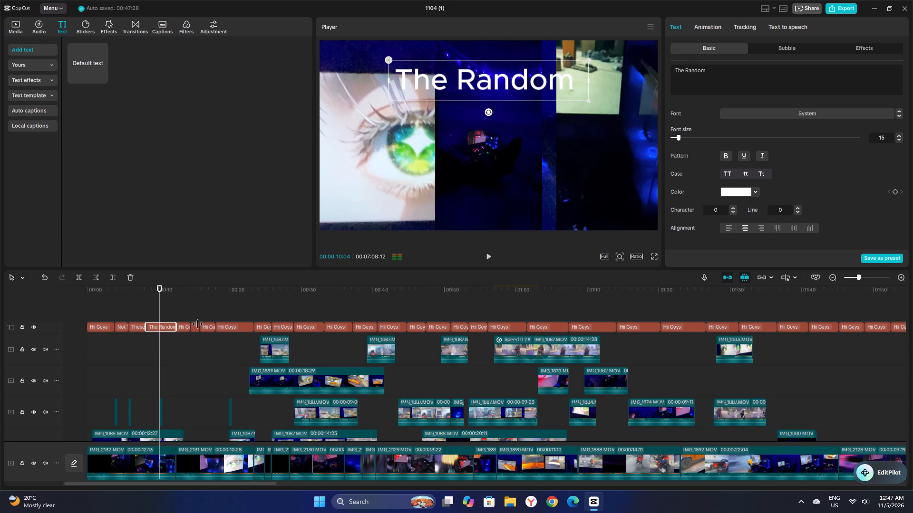
Replace the fifth caption segment's wording with "Video", previewing it at 00:00:12:13.
{"action": "left_click", "coordinate": [174, 305]}
{"action": "left_click", "coordinate": [187, 331]}
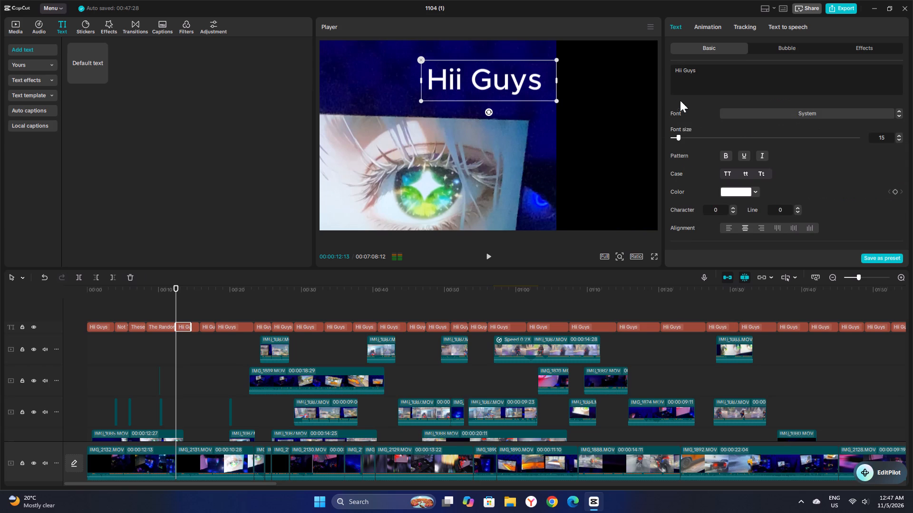
{"action": "left_click", "coordinate": [705, 65]}
{"action": "triple_click", "coordinate": [705, 68]}
{"action": "triple_click", "coordinate": [705, 69]}
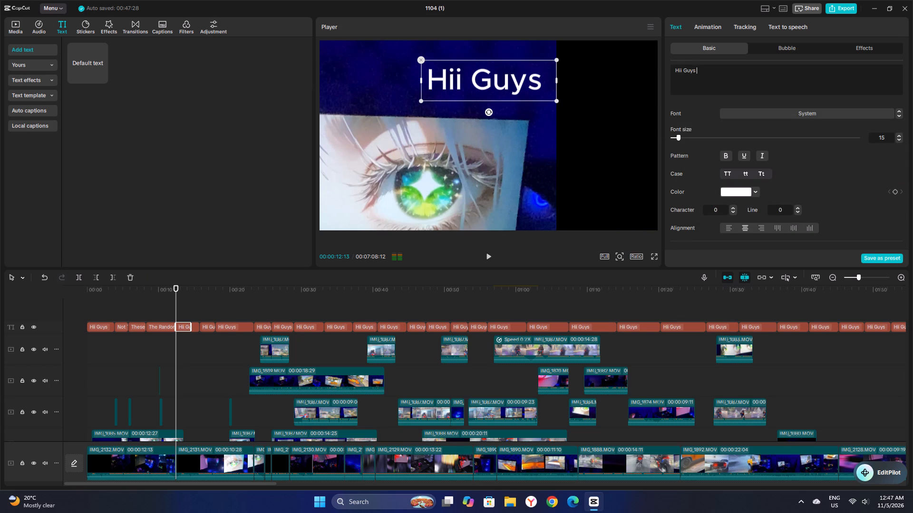
{"action": "double_click", "coordinate": [703, 71]}
{"action": "triple_click", "coordinate": [703, 71]}
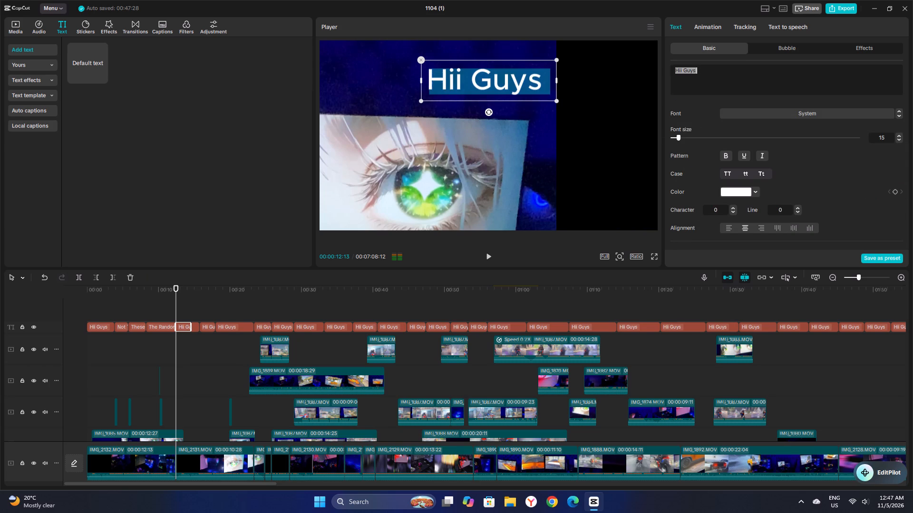
{"action": "type", "text": "Video"}
{"action": "key", "text": "space"}
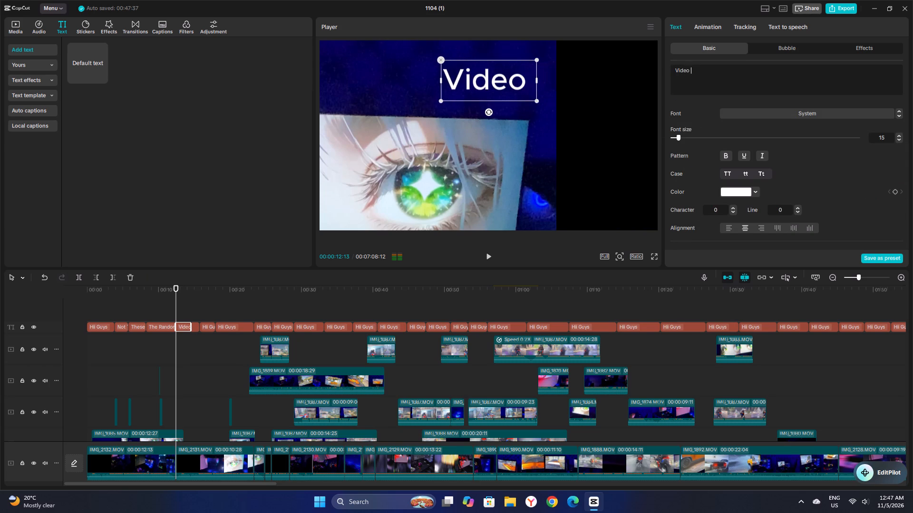
Replace the sixth caption segment's wording with "I'll Show", previewing it at 00:00:15:05.
{"action": "left_click", "coordinate": [195, 306]}
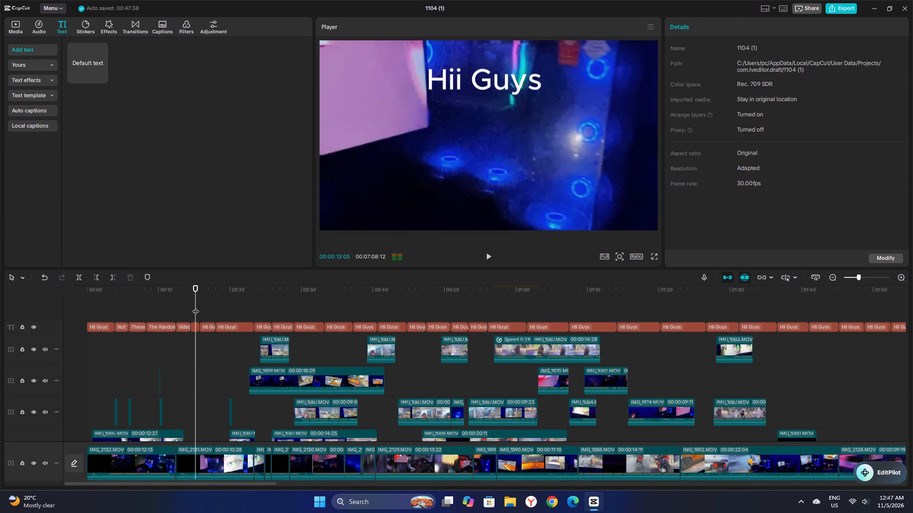
{"action": "left_click", "coordinate": [194, 332]}
{"action": "triple_click", "coordinate": [717, 83]}
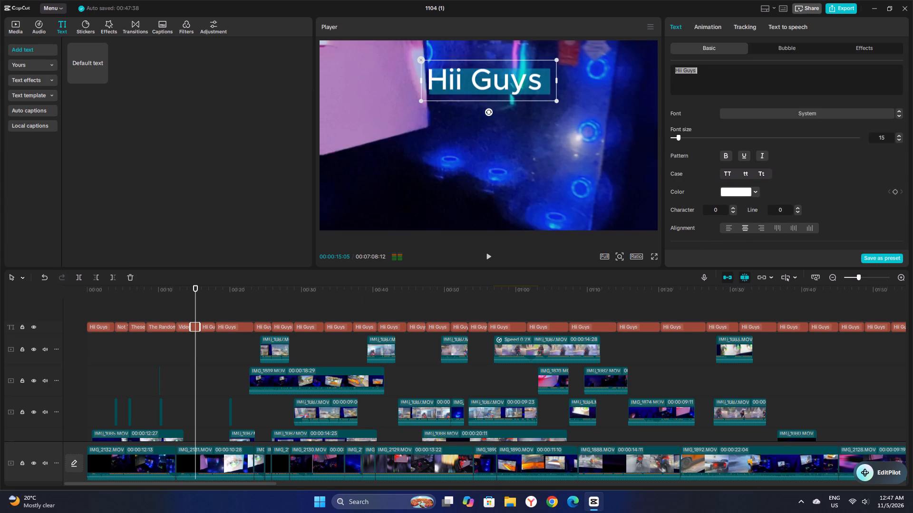
{"action": "key", "text": "shift+i"}
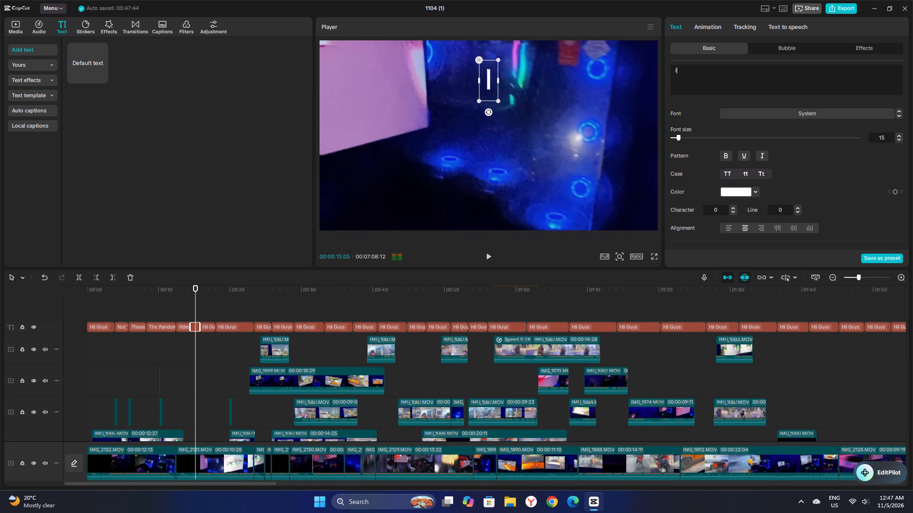
{"action": "key", "text": "semicolon"}
{"action": "key", "text": "BackSpace"}
{"action": "key", "text": "comma"}
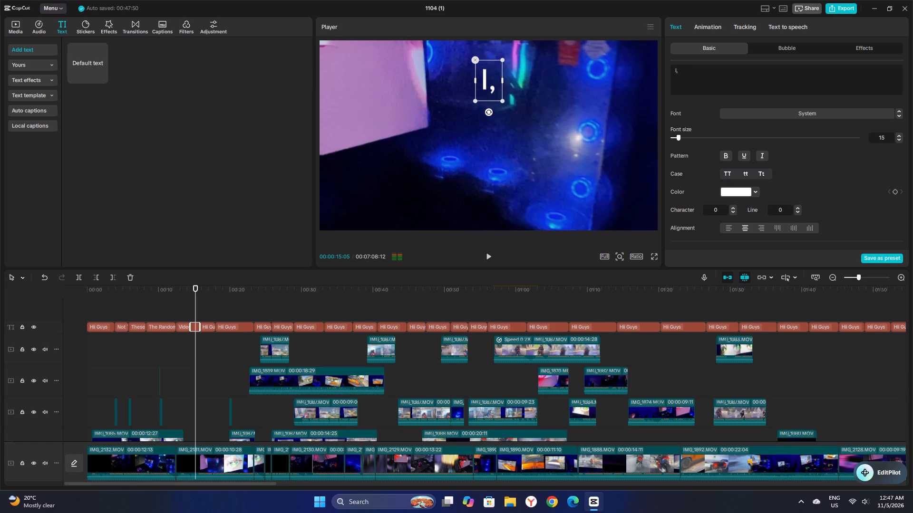
{"action": "key", "text": "BackSpace"}
{"action": "key", "text": "apostrophe"}
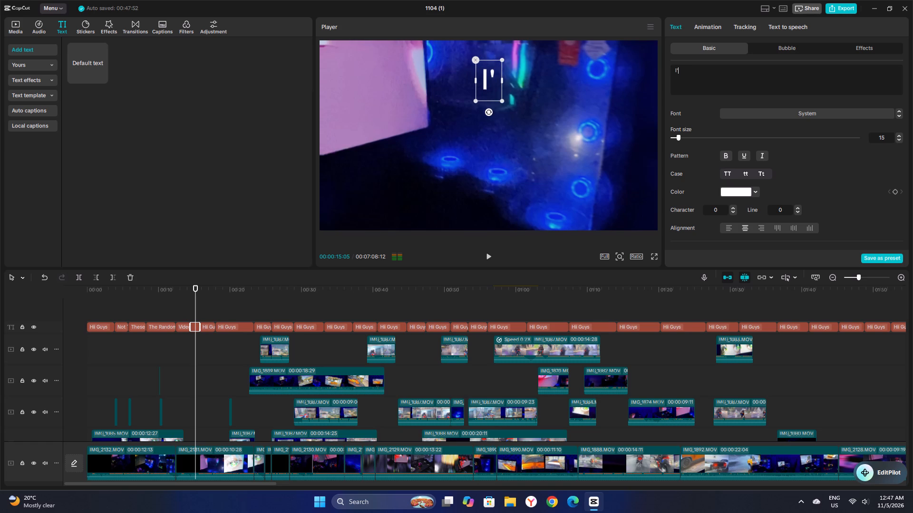
{"action": "type", "text": "ll"}
{"action": "key", "text": "space"}
{"action": "type", "text": "Show"}
{"action": "key", "text": "space"}
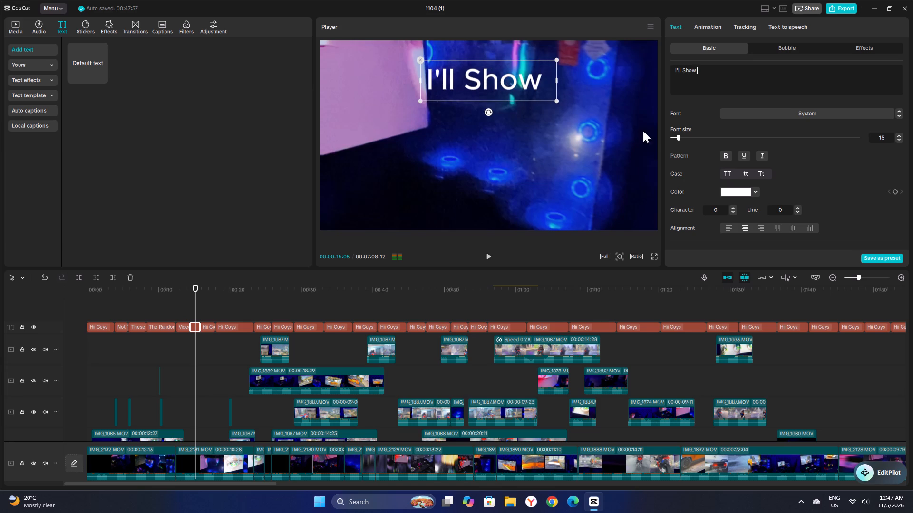
Replace the seventh caption segment's wording with "You", previewing it at 00:00:17:11.
{"action": "left_click", "coordinate": [211, 300]}
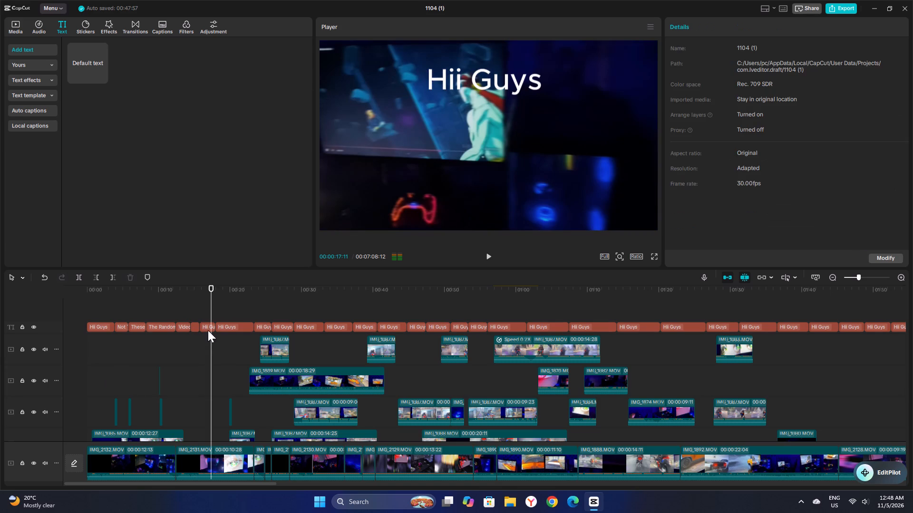
{"action": "left_click", "coordinate": [204, 324]}
{"action": "triple_click", "coordinate": [711, 75]}
{"action": "left_click", "coordinate": [711, 75]}
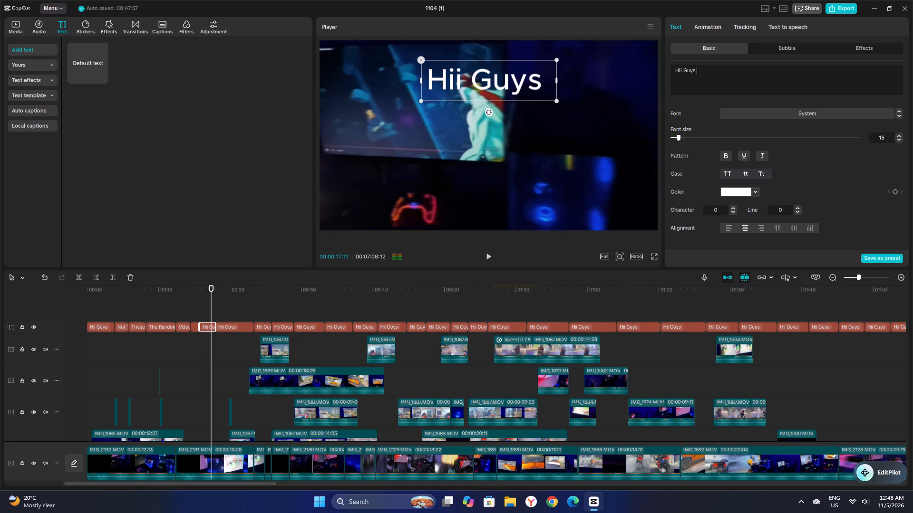
{"action": "triple_click", "coordinate": [711, 75]}
{"action": "double_click", "coordinate": [711, 75]}
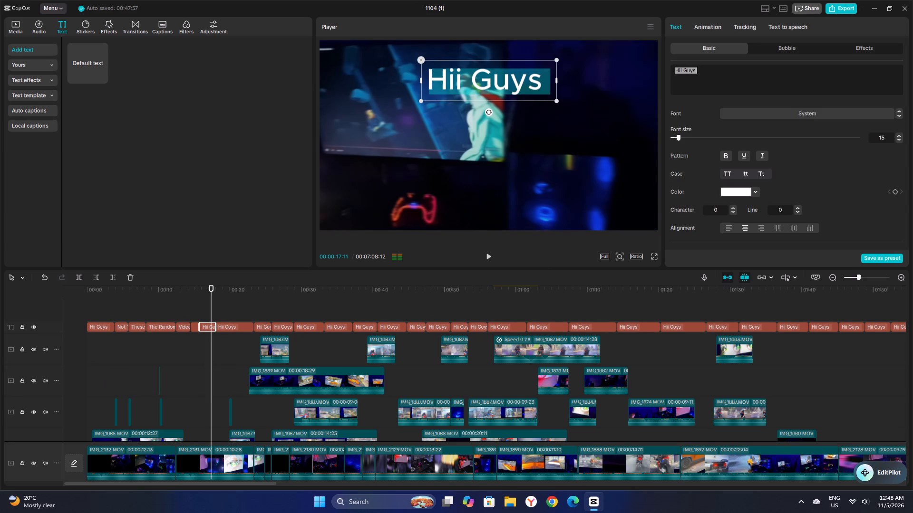
{"action": "key", "text": "shift+h"}
{"action": "key", "text": "BackSpace"}
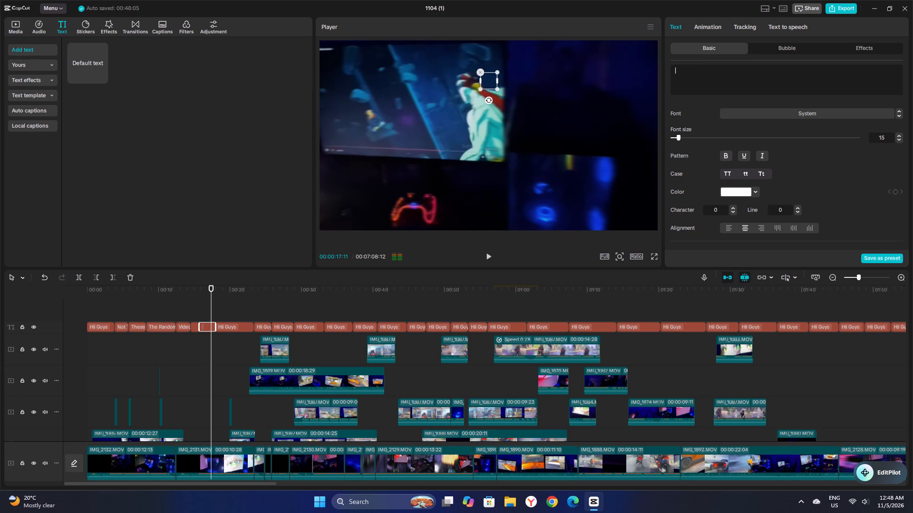
{"action": "type", "text": "Your"}
{"action": "key", "text": "BackSpace"}
{"action": "key", "text": "space"}
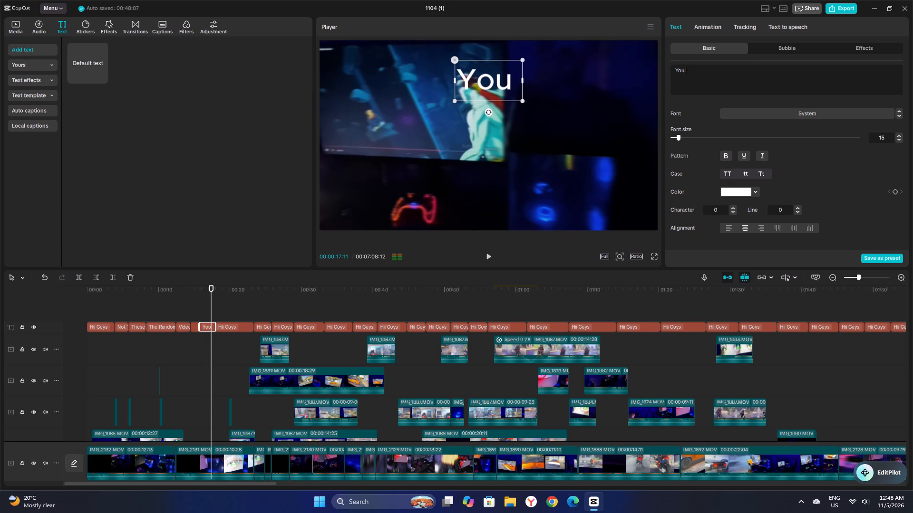
Replace the eighth caption segment's wording with "How You Can Edit", previewing it at 00:00:19:07.
{"action": "left_click", "coordinate": [223, 307]}
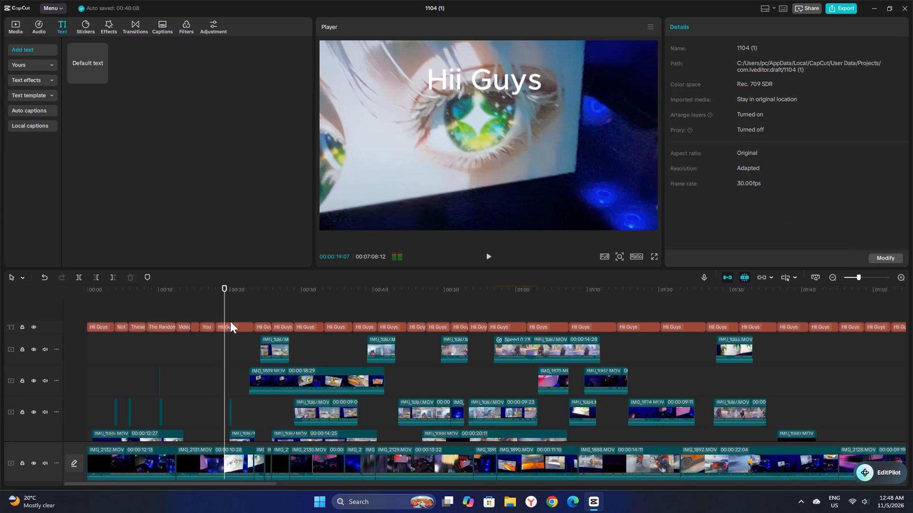
{"action": "left_click", "coordinate": [234, 328]}
{"action": "double_click", "coordinate": [753, 83]}
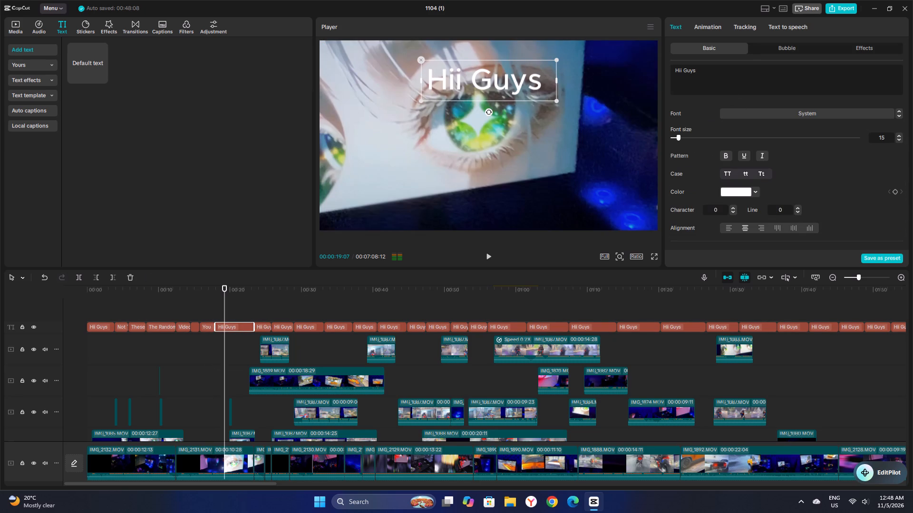
{"action": "left_click", "coordinate": [753, 83]}
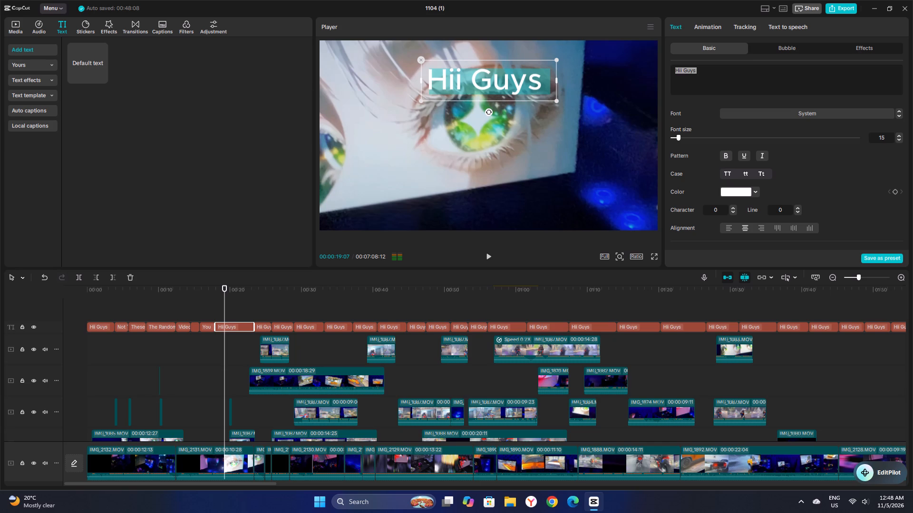
{"action": "type", "text": "How You Can"}
{"action": "key", "text": "space"}
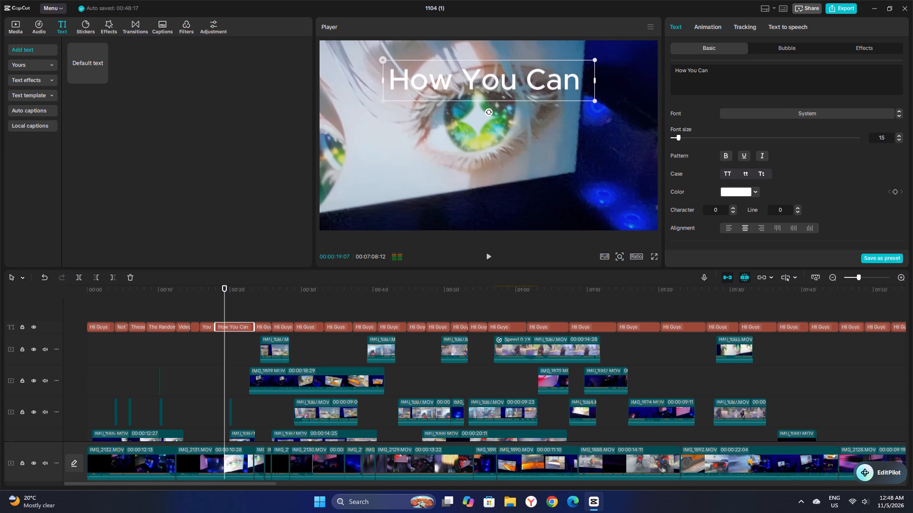
{"action": "type", "text": "Edit Nay"}
{"action": "key", "text": "BackSpace"}
{"action": "key", "text": "BackSpace"}
{"action": "key", "text": "BackSpace"}
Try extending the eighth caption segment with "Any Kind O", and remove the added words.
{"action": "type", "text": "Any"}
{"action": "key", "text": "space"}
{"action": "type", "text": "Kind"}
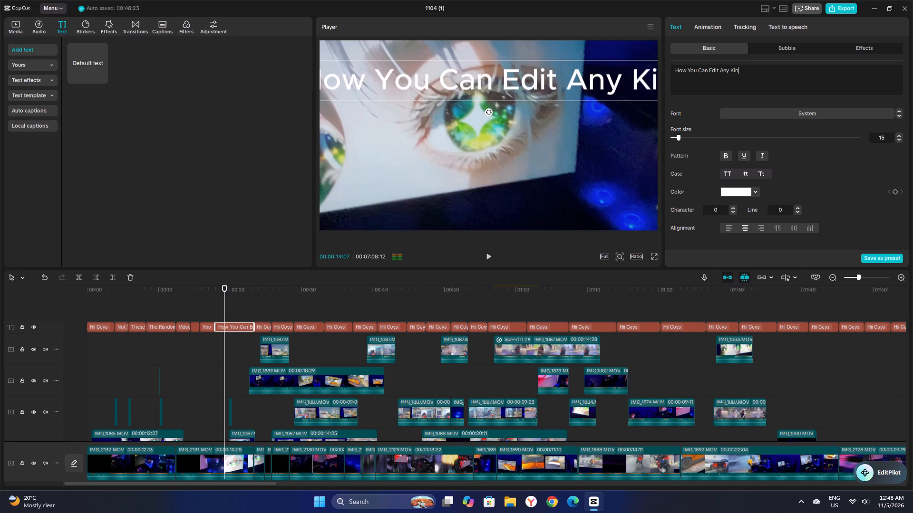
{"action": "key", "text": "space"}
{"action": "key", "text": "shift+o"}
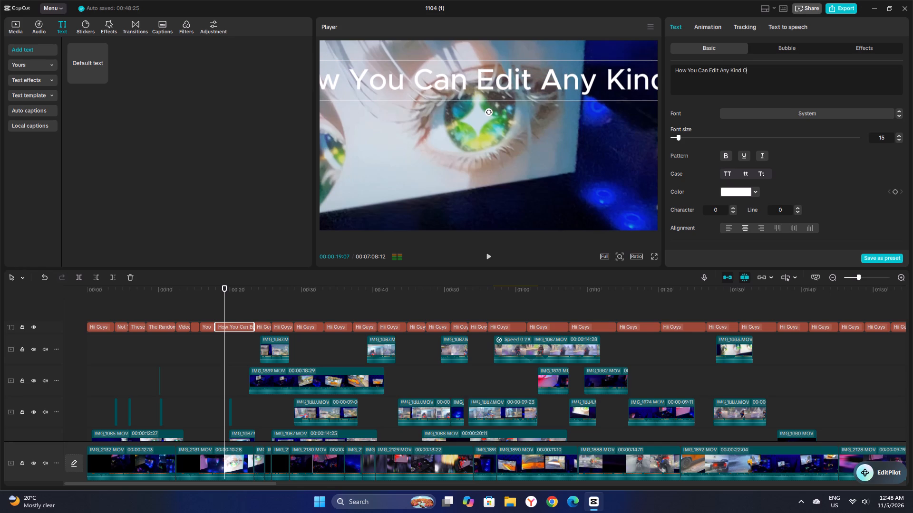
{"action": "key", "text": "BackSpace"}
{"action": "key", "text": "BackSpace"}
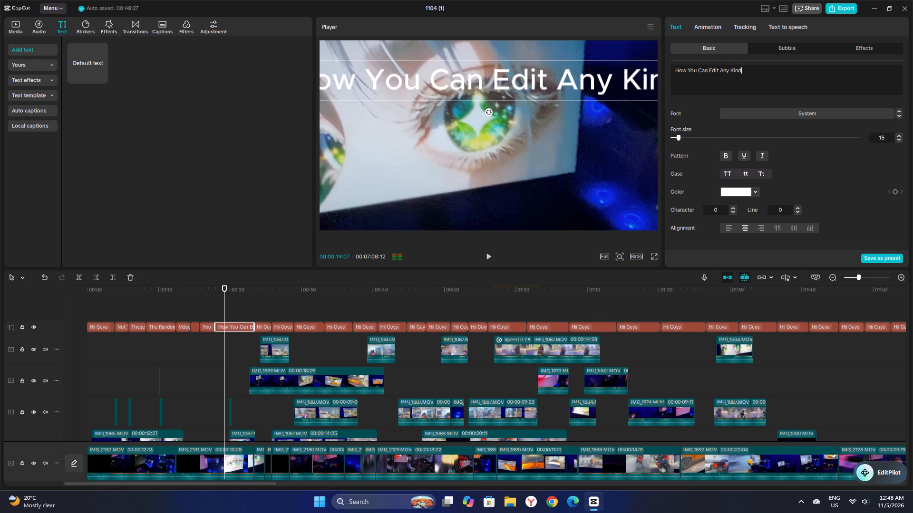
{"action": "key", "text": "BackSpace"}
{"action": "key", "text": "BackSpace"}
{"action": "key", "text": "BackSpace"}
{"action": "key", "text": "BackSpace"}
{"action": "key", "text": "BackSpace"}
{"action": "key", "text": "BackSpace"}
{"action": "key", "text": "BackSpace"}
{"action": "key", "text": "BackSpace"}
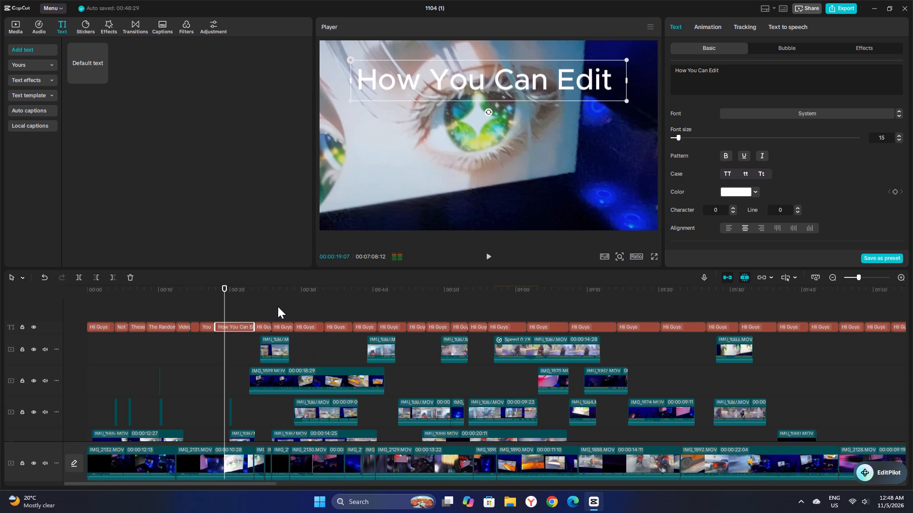
Replace the ninth caption segment's wording with "Any Kind of", previewing it at 00:00:24:26.
{"action": "left_click", "coordinate": [263, 302]}
{"action": "left_click", "coordinate": [265, 324]}
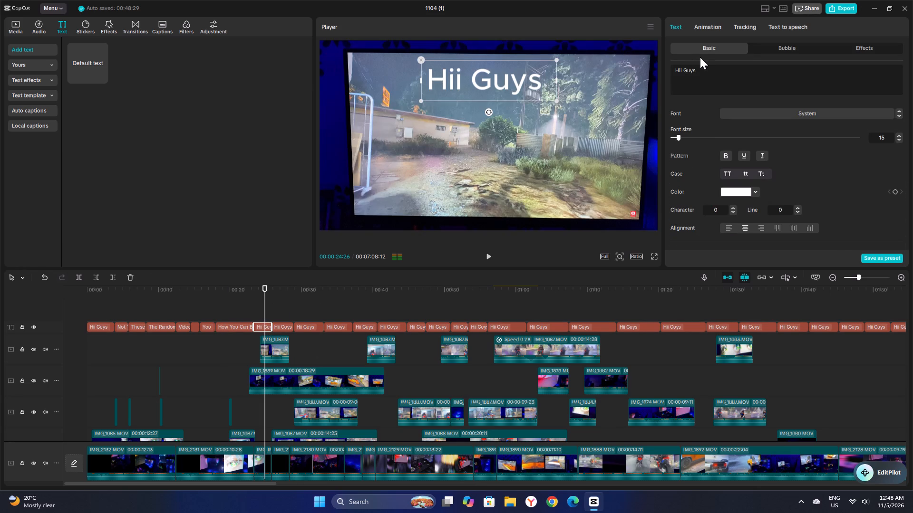
{"action": "triple_click", "coordinate": [708, 81]}
{"action": "left_click", "coordinate": [708, 81]}
{"action": "left_click", "coordinate": [708, 81]}
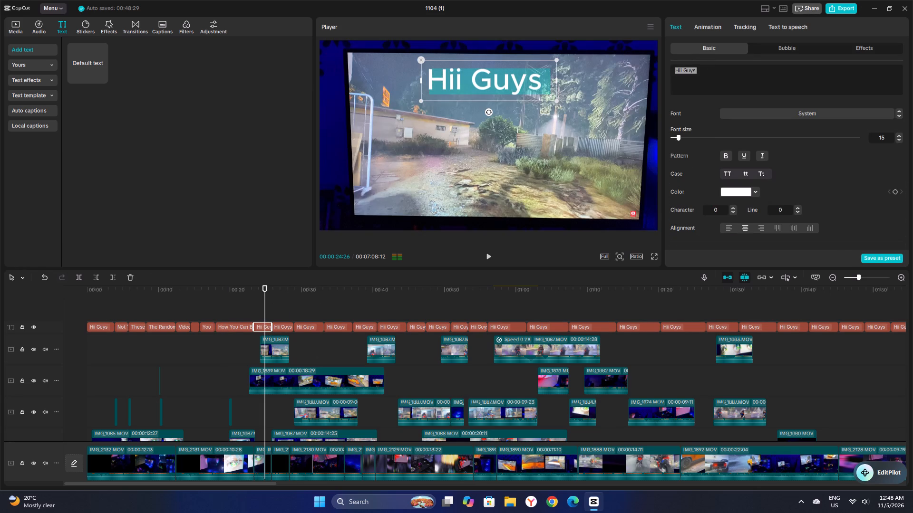
{"action": "key", "text": "shift+a"}
{"action": "type", "text": "ny Kind o"}
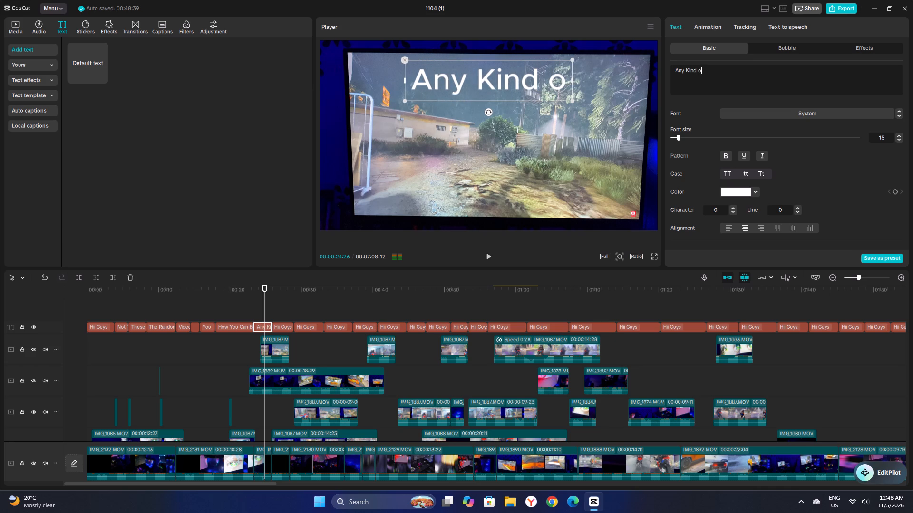
{"action": "key", "text": "f"}
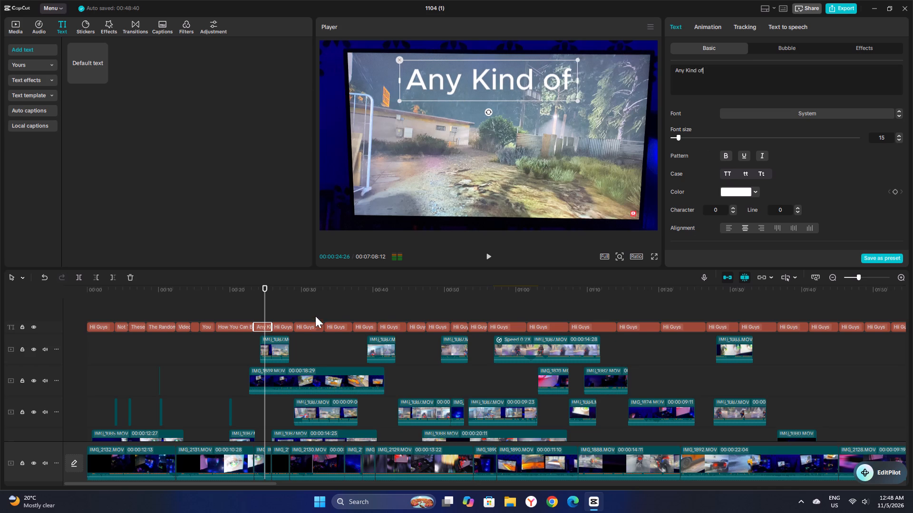
Replace the tenth caption segment's wording with "Video", previewing it at 00:00:27:14.
{"action": "left_click", "coordinate": [283, 308]}
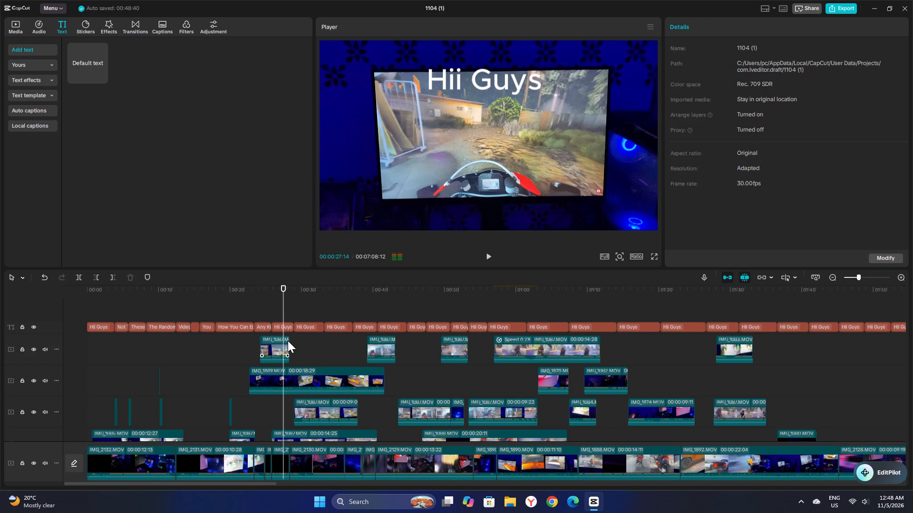
{"action": "left_click", "coordinate": [282, 327]}
{"action": "triple_click", "coordinate": [696, 73]}
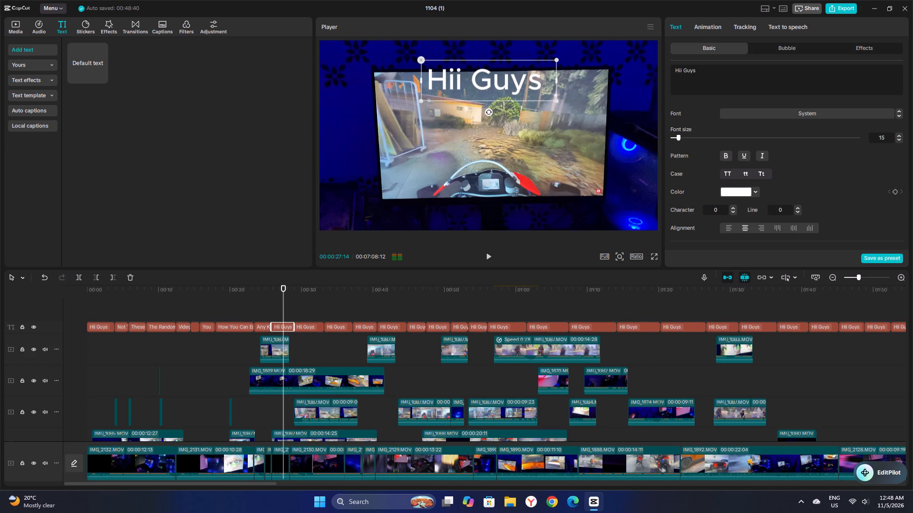
{"action": "type", "text": "Vied"}
{"action": "key", "text": "BackSpace"}
{"action": "key", "text": "BackSpace"}
{"action": "type", "text": "dei"}
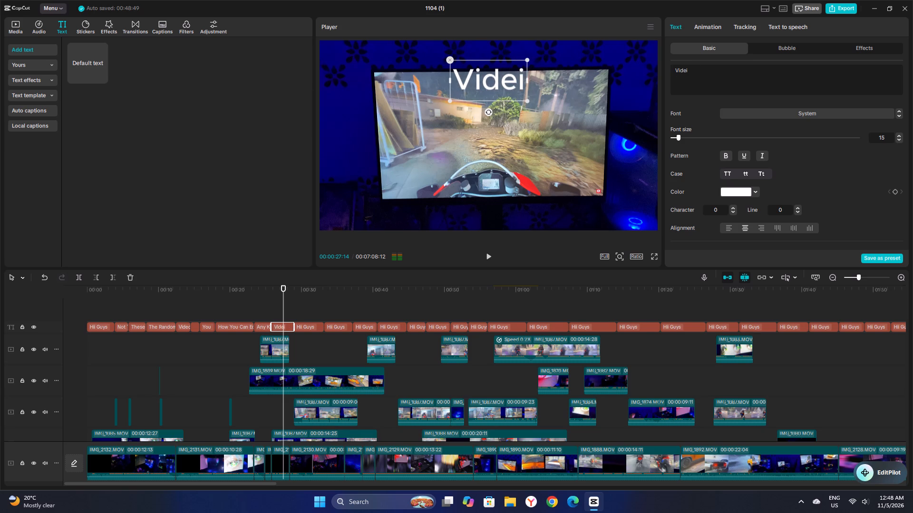
{"action": "key", "text": "space"}
{"action": "key", "text": "BackSpace"}
{"action": "key", "text": "BackSpace"}
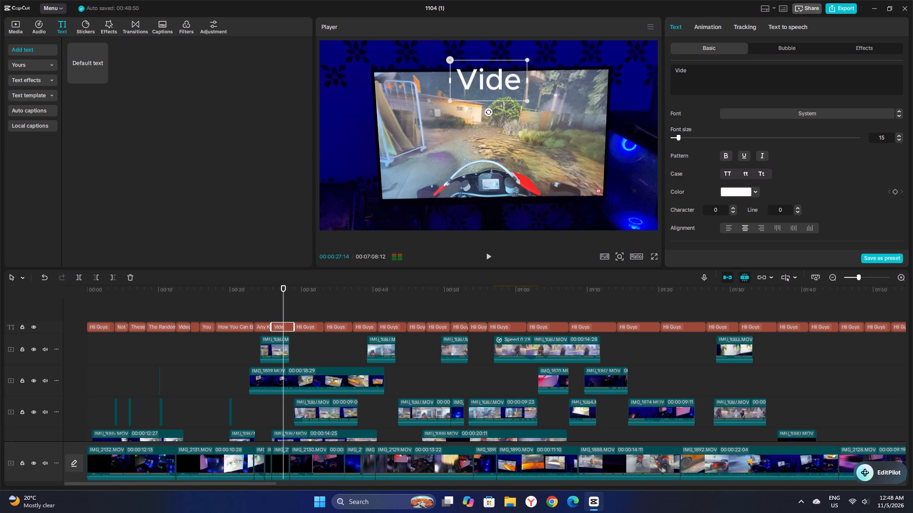
{"action": "key", "text": "o"}
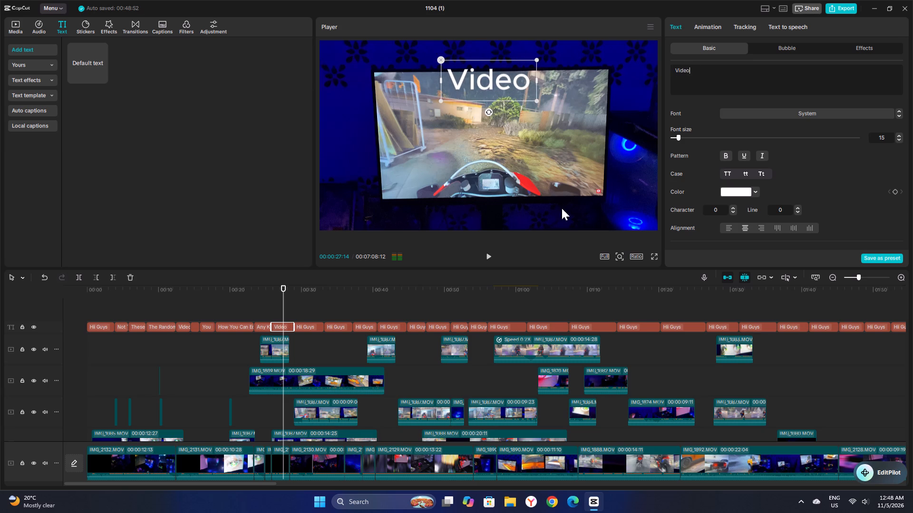
Replace the eleventh caption segment's wording with "Soo Dont Waste", previewing it at 00:00:31:10.
{"action": "left_click", "coordinate": [311, 308]}
{"action": "left_click", "coordinate": [311, 326]}
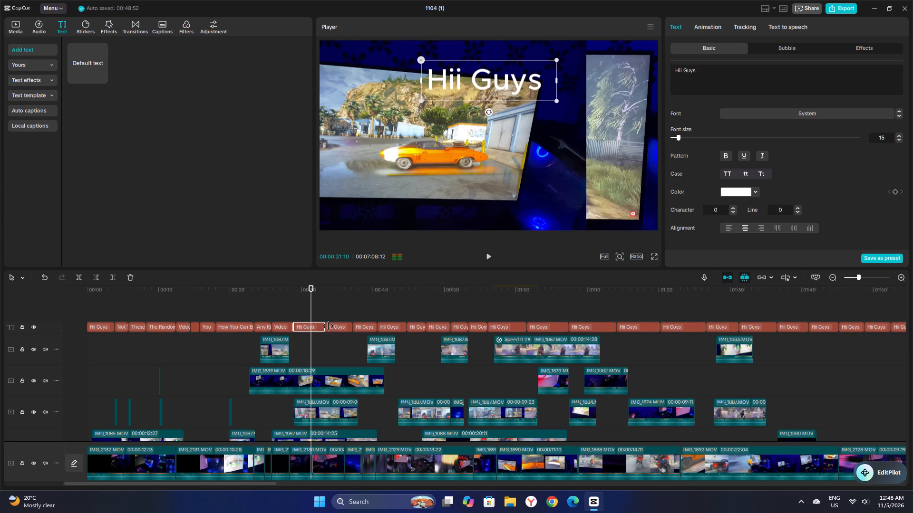
{"action": "triple_click", "coordinate": [714, 77]}
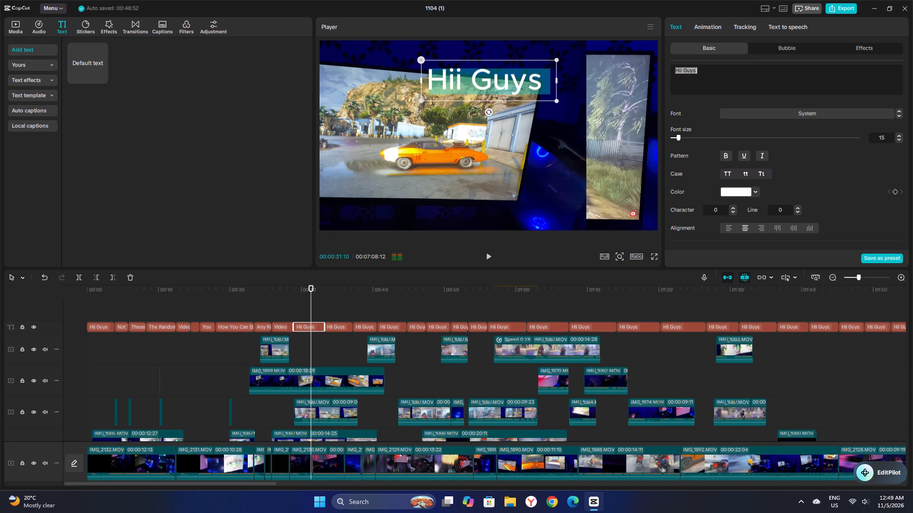
{"action": "type", "text": "but"}
{"action": "key", "text": "space"}
{"action": "key", "text": "BackSpace"}
{"action": "key", "text": "BackSpace"}
{"action": "key", "text": "BackSpace"}
{"action": "key", "text": "BackSpace"}
{"action": "key", "text": "BackSpace"}
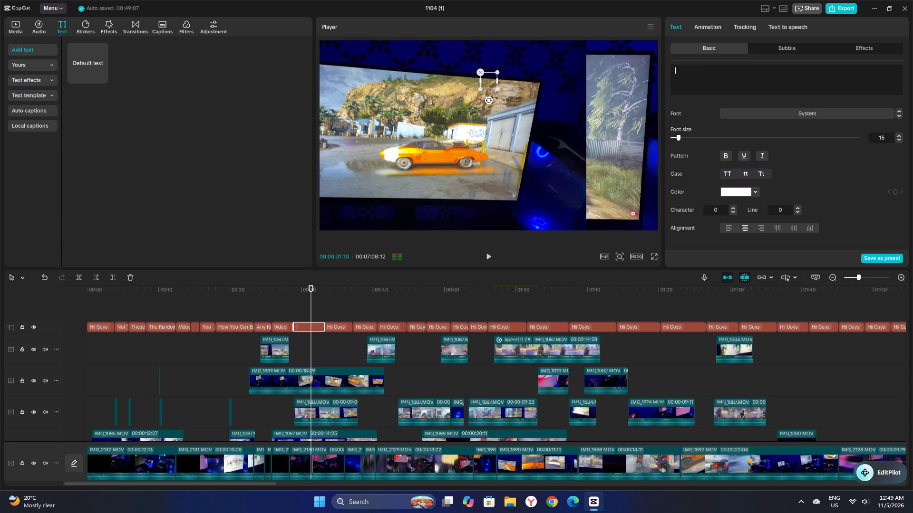
{"action": "type", "text": "Soo"}
{"action": "key", "text": "space"}
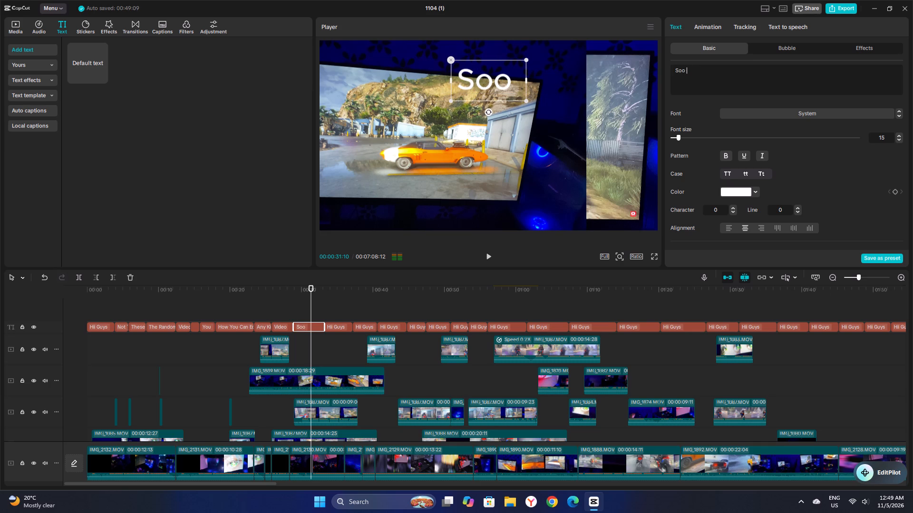
{"action": "type", "text": "Dont Waste"}
{"action": "key", "text": "space"}
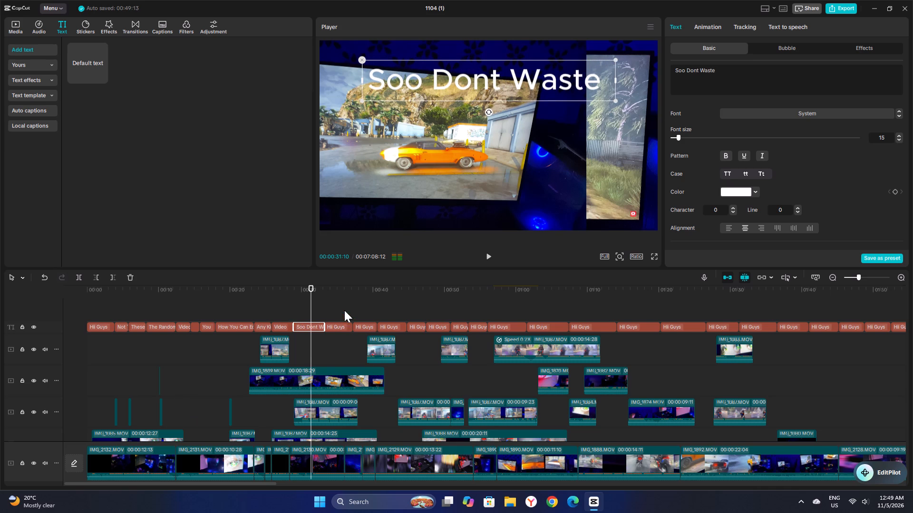
Replace the twelfth caption segment's wording with "Any Time last", previewing it at 00:00:36:01.
{"action": "left_click", "coordinate": [344, 310]}
{"action": "left_click", "coordinate": [339, 325]}
{"action": "triple_click", "coordinate": [718, 77]}
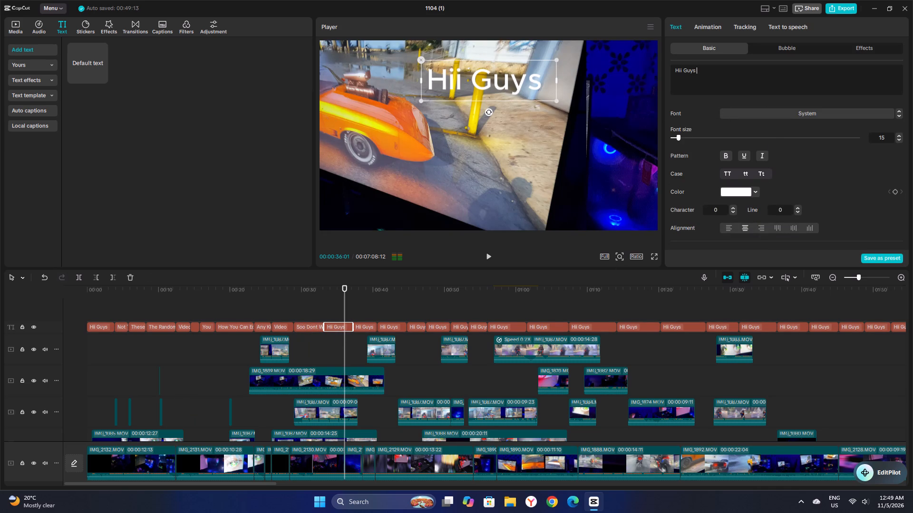
{"action": "double_click", "coordinate": [718, 77]}
{"action": "type", "text": "Any Time lasyt"}
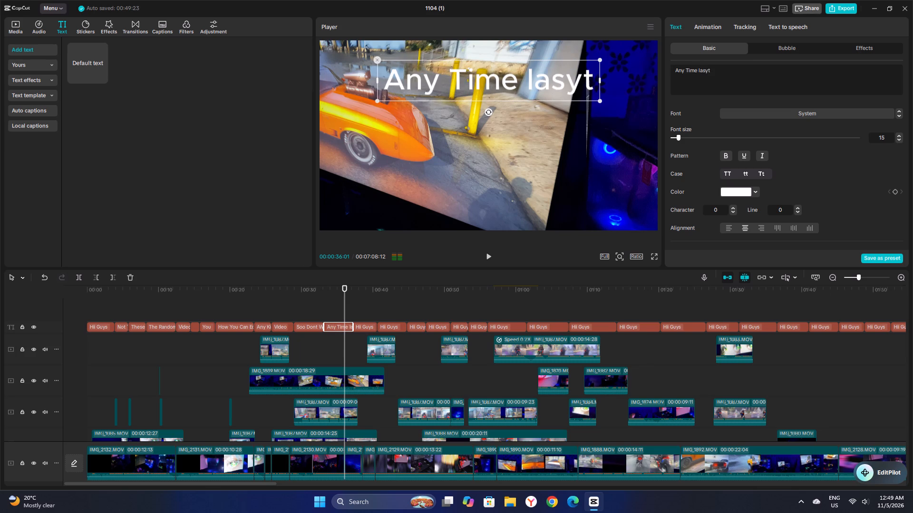
{"action": "key", "text": "BackSpace"}
{"action": "key", "text": "BackSpace"}
{"action": "type", "text": "t Bewg"}
{"action": "key", "text": "BackSpace"}
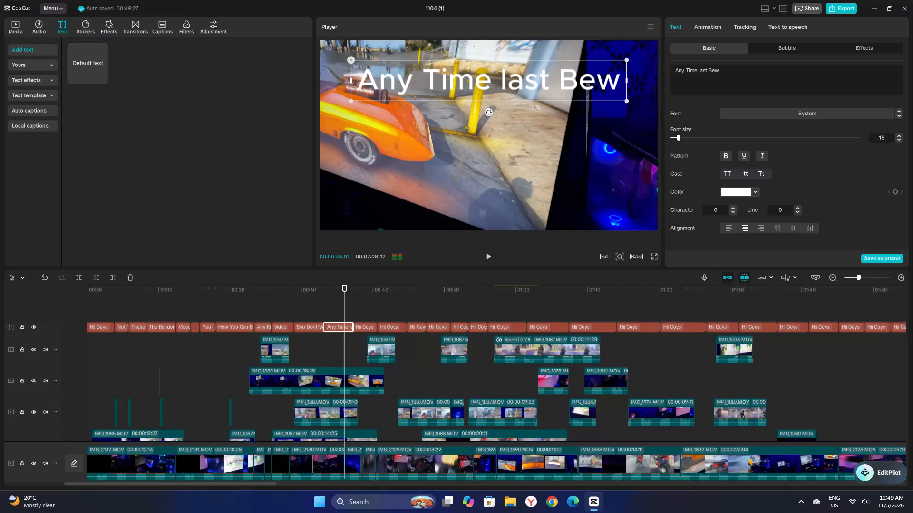
{"action": "key", "text": "BackSpace"}
{"action": "key", "text": "BackSpace"}
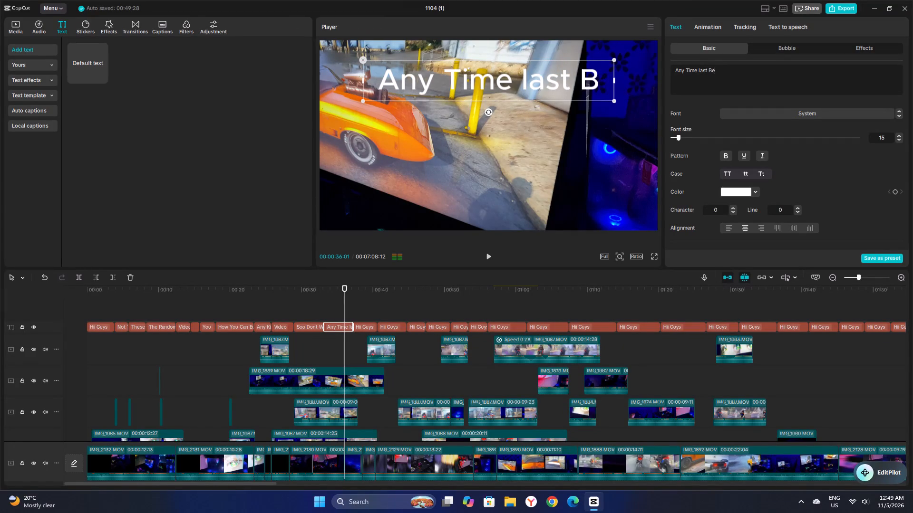
{"action": "key", "text": "BackSpace"}
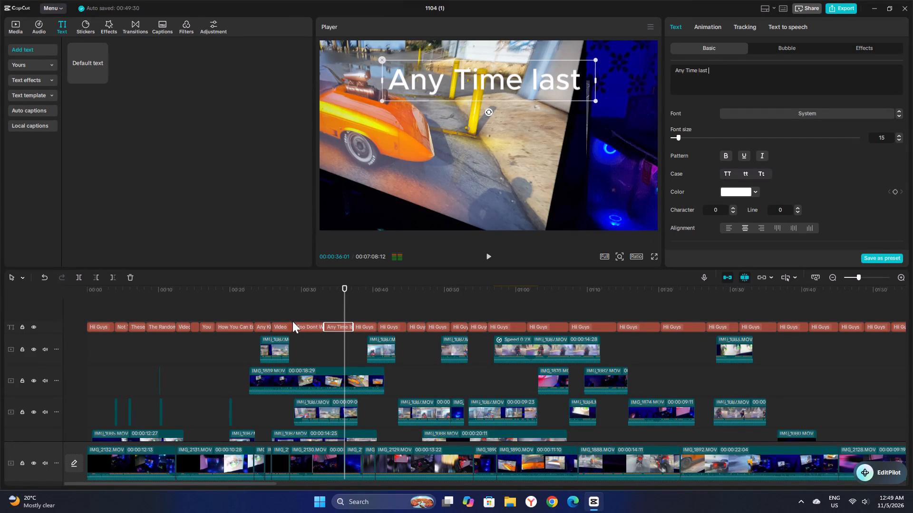
Replace the thirteenth caption segment's wording with "Begain", previewing it at 00:00:37:28.
{"action": "left_click", "coordinate": [356, 299]}
{"action": "left_click", "coordinate": [365, 323]}
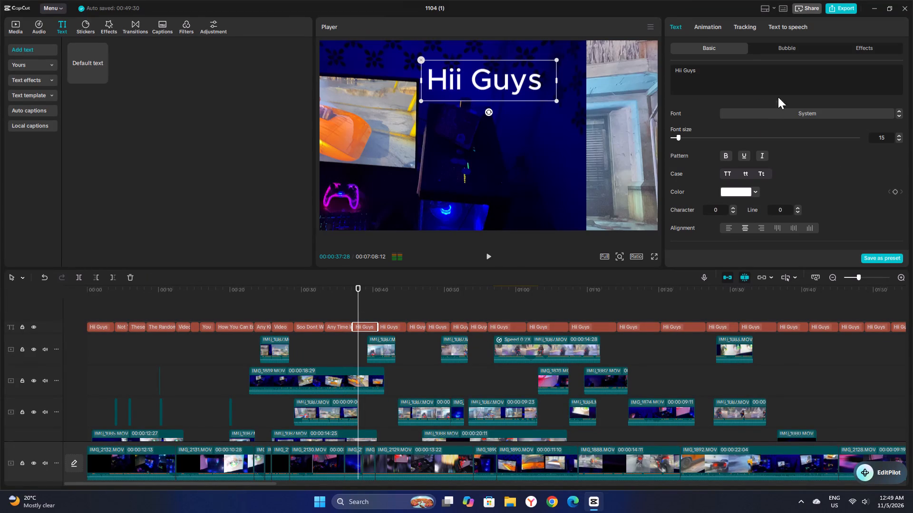
{"action": "left_click", "coordinate": [728, 93]}
{"action": "triple_click", "coordinate": [730, 86]}
{"action": "double_click", "coordinate": [730, 87]}
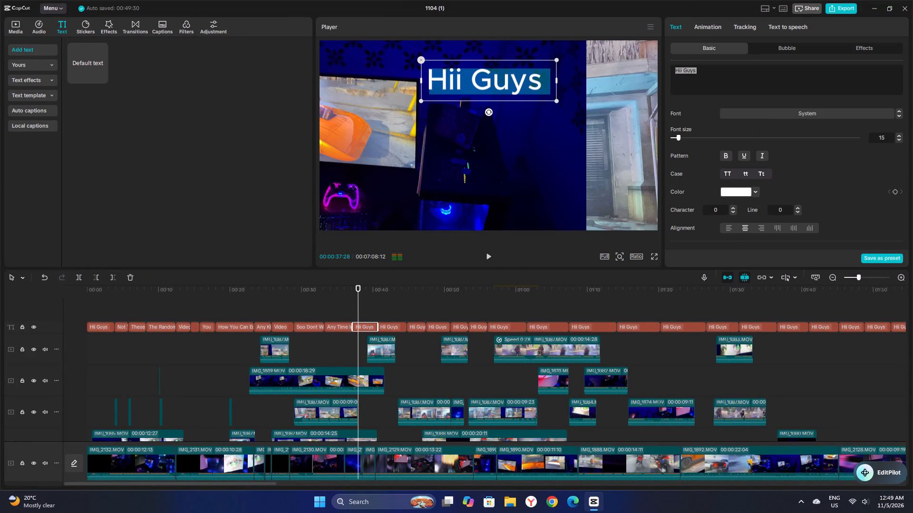
{"action": "type", "text": "Begain"}
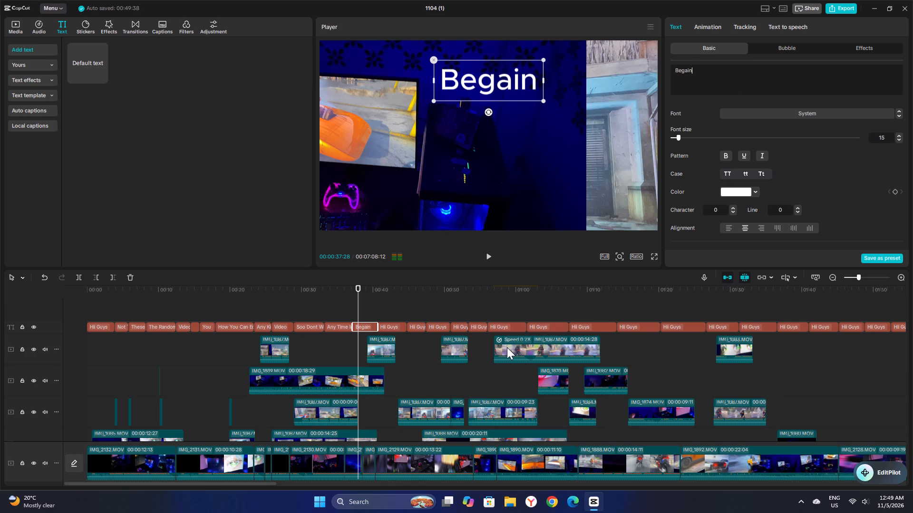
Replace the fourteenth caption segment's wording with "To The video", previewing it at 00:00:43:06.
{"action": "left_click", "coordinate": [396, 312]}
{"action": "left_click", "coordinate": [394, 324]}
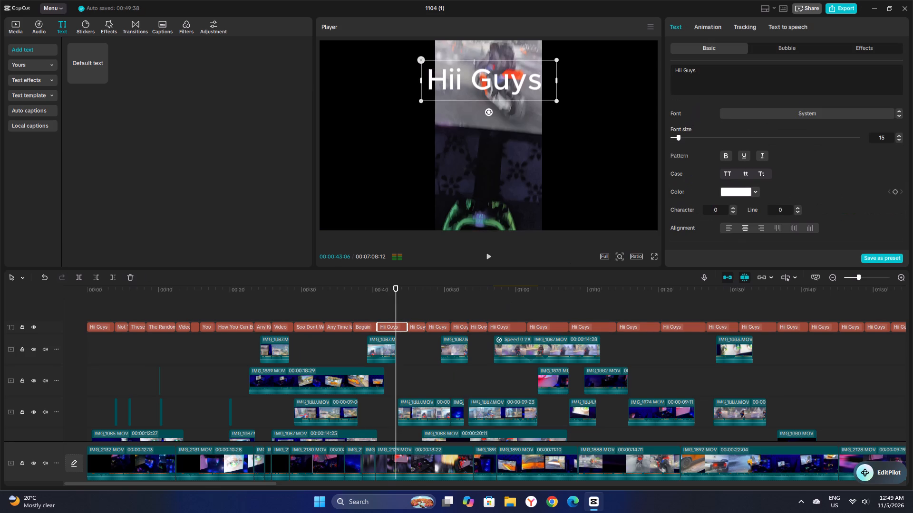
{"action": "triple_click", "coordinate": [706, 77]}
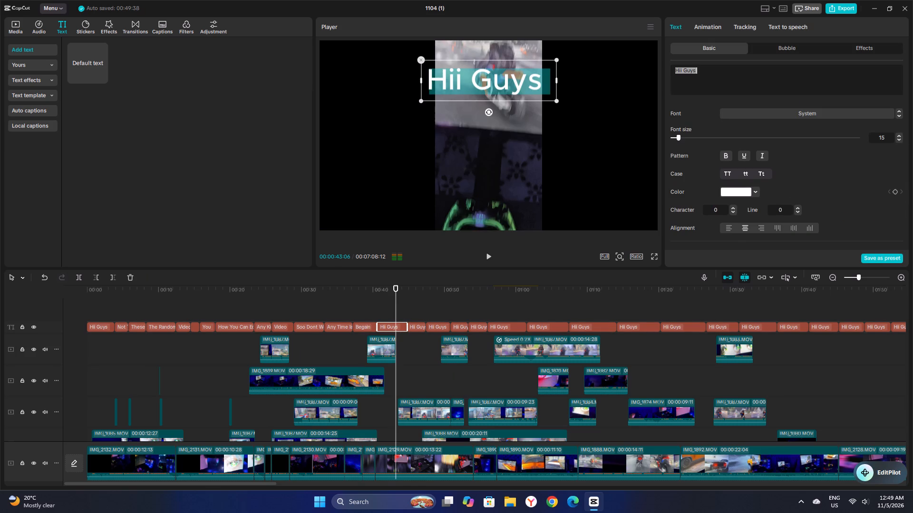
{"action": "type", "text": "Ti"}
{"action": "key", "text": "BackSpace"}
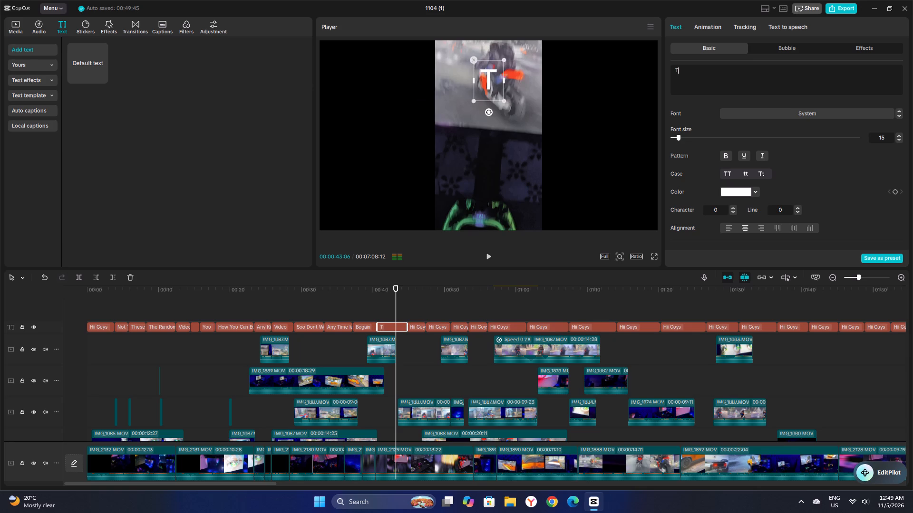
{"action": "type", "text": "i The"}
{"action": "key", "text": "space"}
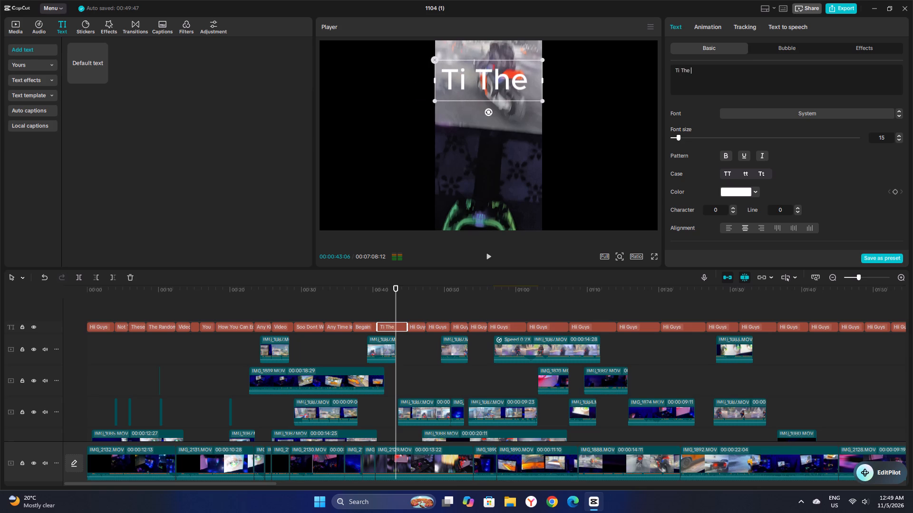
{"action": "key", "text": "BackSpace"}
{"action": "key", "text": "BackSpace"}
{"action": "key", "text": "BackSpace"}
{"action": "key", "text": "BackSpace"}
{"action": "key", "text": "BackSpace"}
{"action": "key", "text": "BackSpace"}
{"action": "key", "text": "BackSpace"}
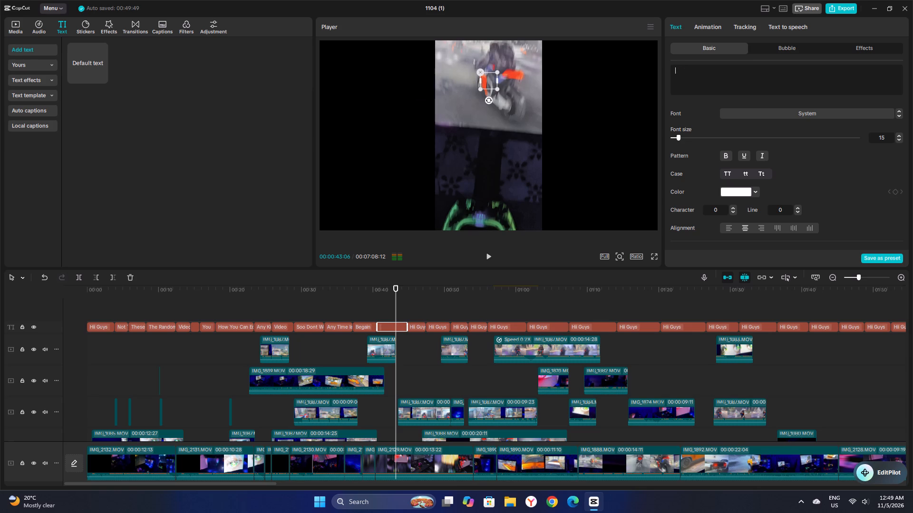
{"action": "type", "text": "Ti"}
{"action": "key", "text": "BackSpace"}
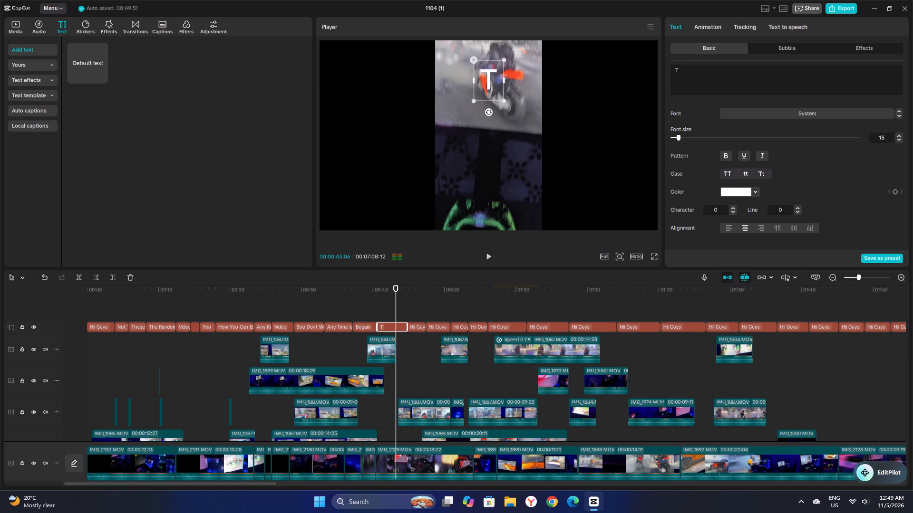
{"action": "type", "text": "i"}
{"action": "key", "text": "space"}
{"action": "key", "text": "BackSpace"}
{"action": "key", "text": "BackSpace"}
{"action": "type", "text": "i"}
{"action": "key", "text": "space"}
{"action": "key", "text": "BackSpace"}
{"action": "key", "text": "BackSpace"}
{"action": "type", "text": "o"}
{"action": "key", "text": "space"}
{"action": "type", "text": "The v"}
{"action": "type", "text": "ideo"}
{"action": "key", "text": "space"}
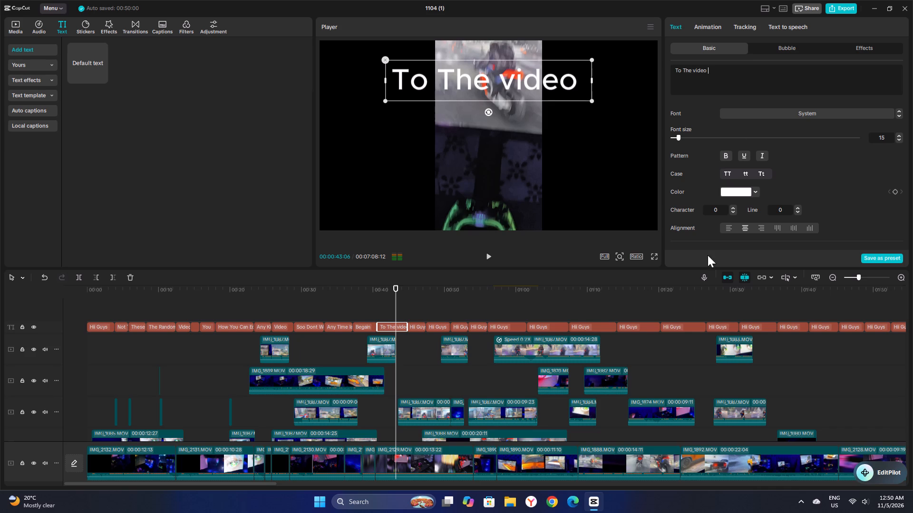
Replace the fifteenth caption segment's wording with "While Editing", previewing it at 00:00:46:03.
{"action": "left_click", "coordinate": [417, 312]}
{"action": "left_click", "coordinate": [418, 325]}
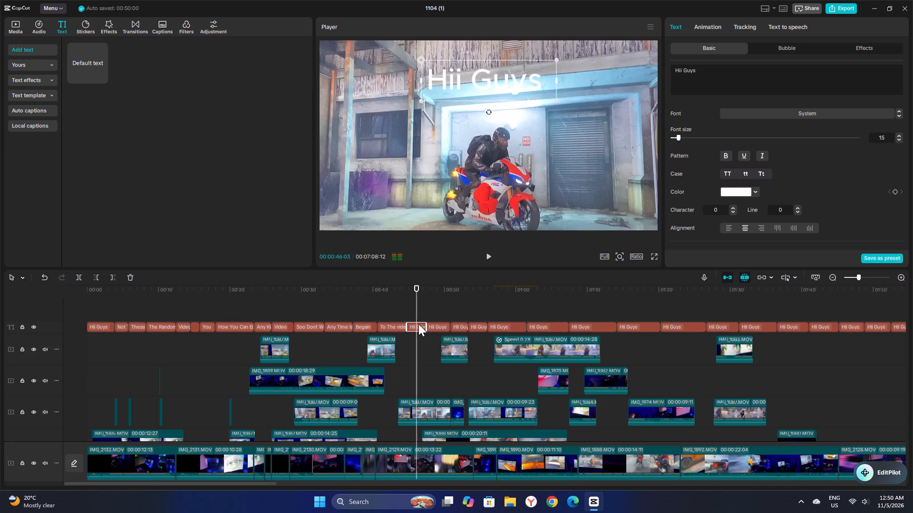
{"action": "triple_click", "coordinate": [713, 74]}
{"action": "double_click", "coordinate": [713, 74]}
{"action": "type", "text": "While"}
{"action": "key", "text": "space"}
{"action": "type", "text": "WE"}
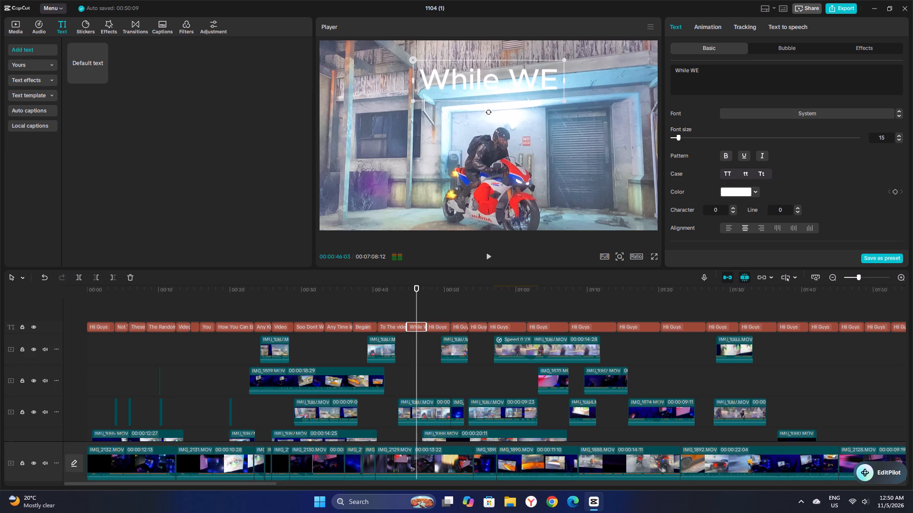
{"action": "key", "text": "BackSpace"}
{"action": "key", "text": "BackSpace"}
{"action": "type", "text": "EW"}
{"action": "key", "text": "BackSpace"}
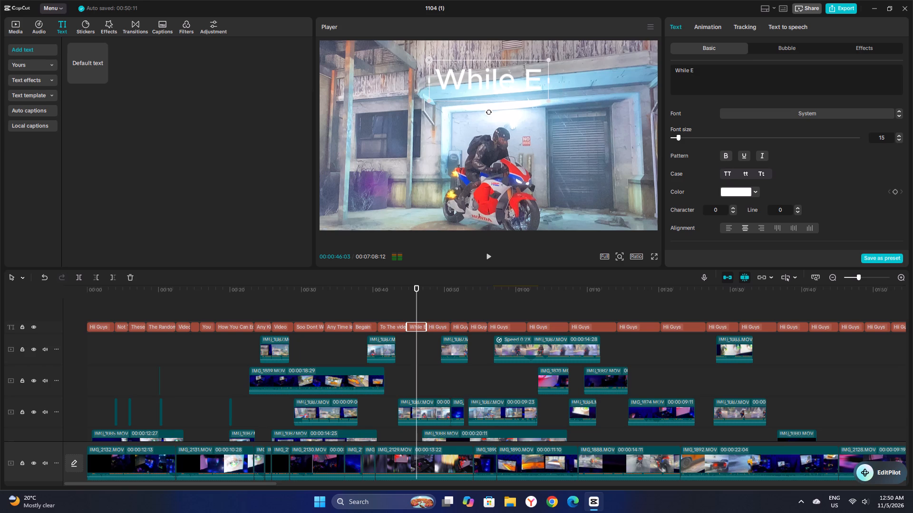
{"action": "type", "text": "diyo"}
{"action": "key", "text": "BackSpace"}
{"action": "key", "text": "BackSpace"}
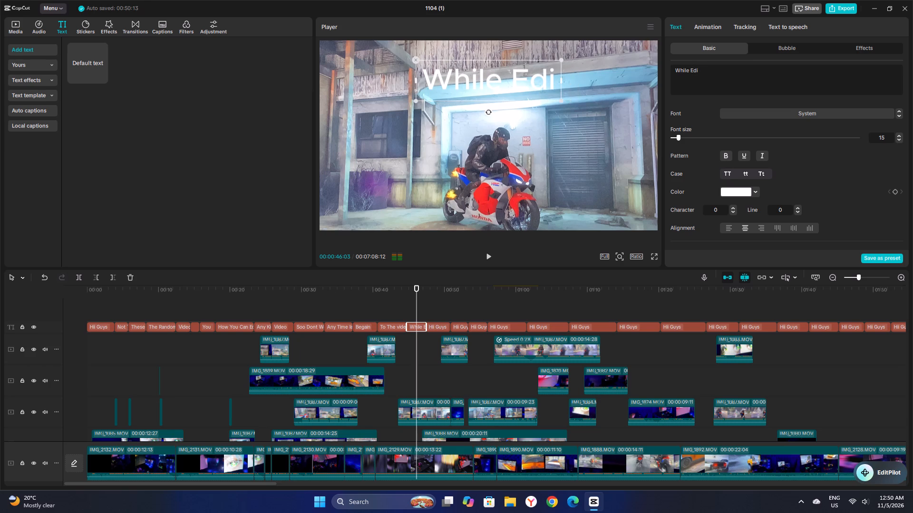
{"action": "key", "text": "t"}
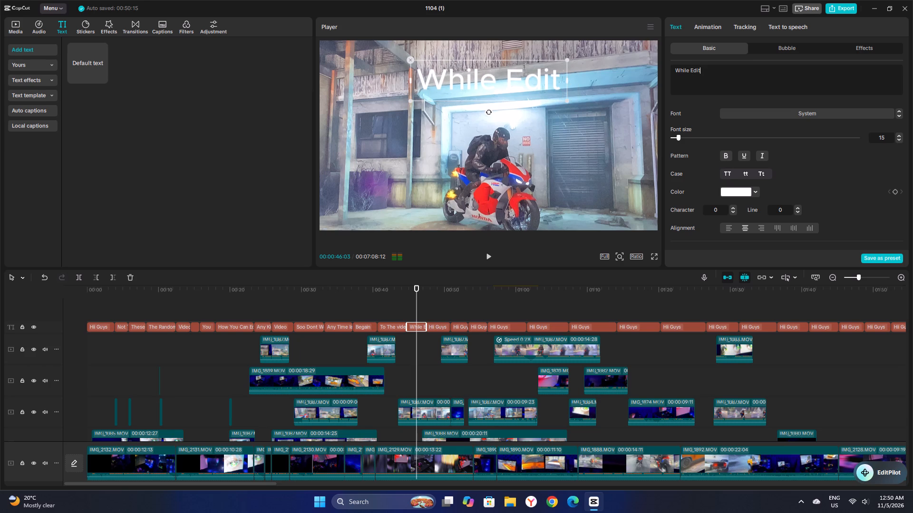
{"action": "type", "text": "inh"}
{"action": "key", "text": "space"}
{"action": "key", "text": "BackSpace"}
{"action": "key", "text": "BackSpace"}
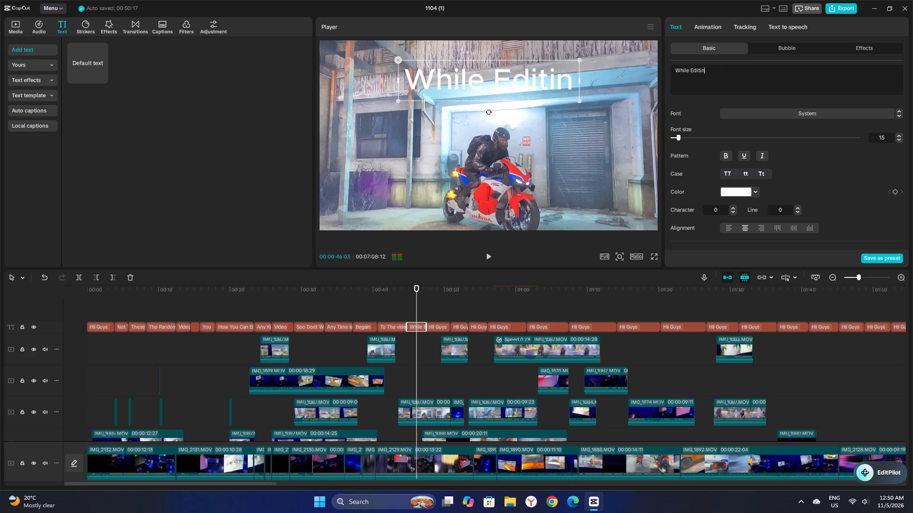
{"action": "type", "text": "g"}
{"action": "key", "text": "space"}
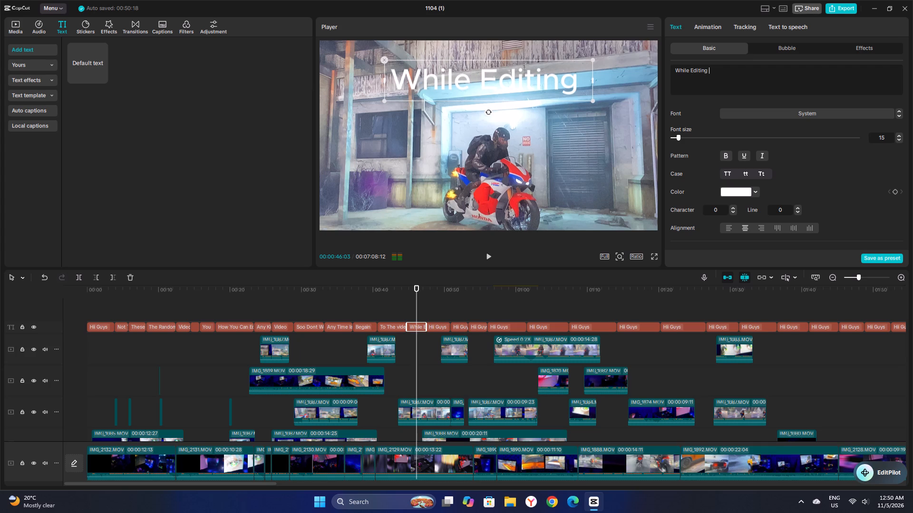
Replace the sixteenth caption segment's wording with "Focus on my", previewing it at 00:00:49:03.
{"action": "left_click", "coordinate": [438, 308]}
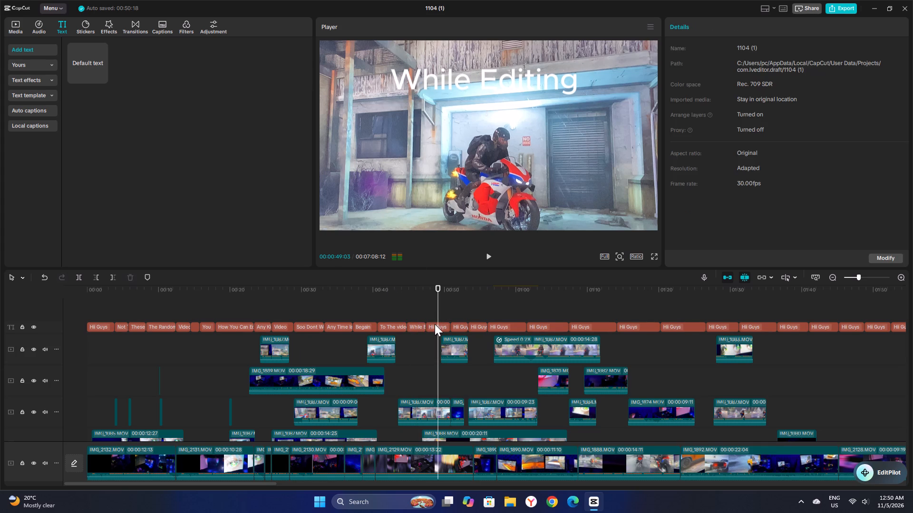
{"action": "left_click", "coordinate": [435, 328]}
{"action": "triple_click", "coordinate": [743, 88]}
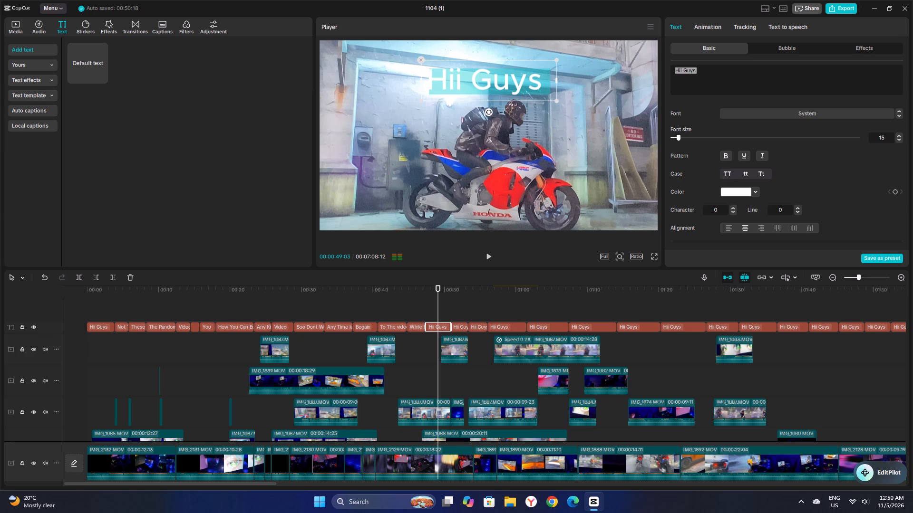
{"action": "type", "text": "Fp"}
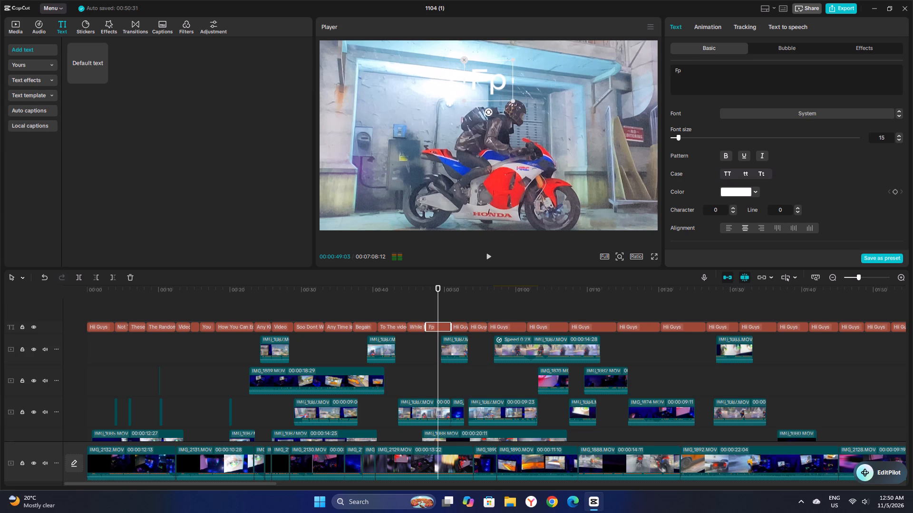
{"action": "key", "text": "BackSpace"}
{"action": "key", "text": "o"}
{"action": "type", "text": "cus on"}
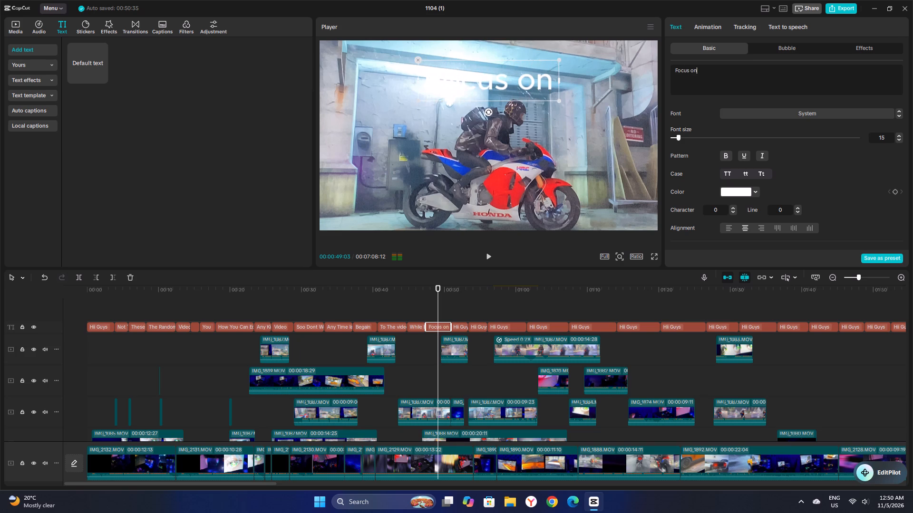
{"action": "key", "text": "space"}
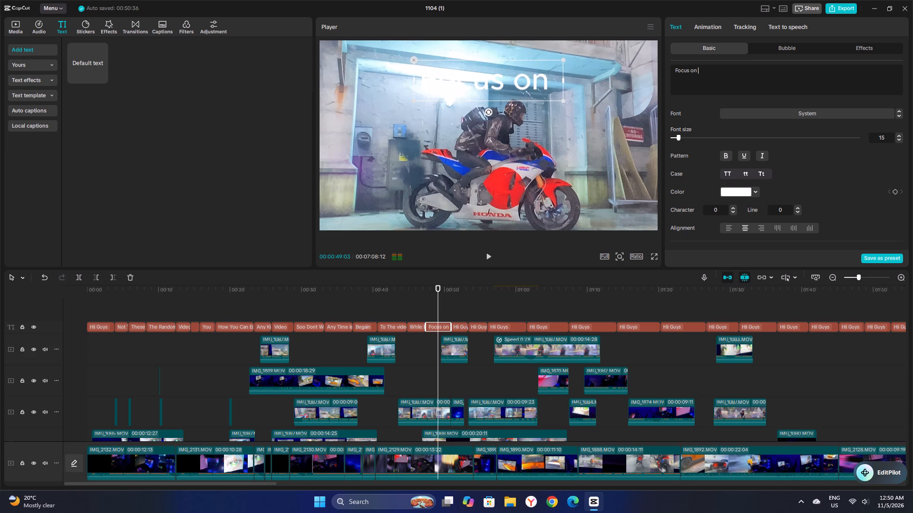
{"action": "type", "text": "my"}
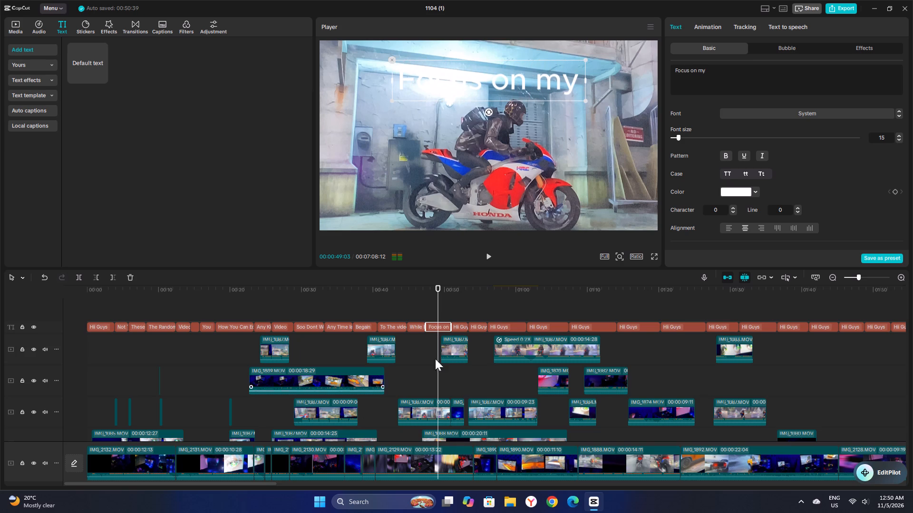
Replace the seventeenth caption segment's wording with "My Words And", previewing it at 00:00:51:15.
{"action": "left_click", "coordinate": [455, 312]}
{"action": "left_click", "coordinate": [460, 332]}
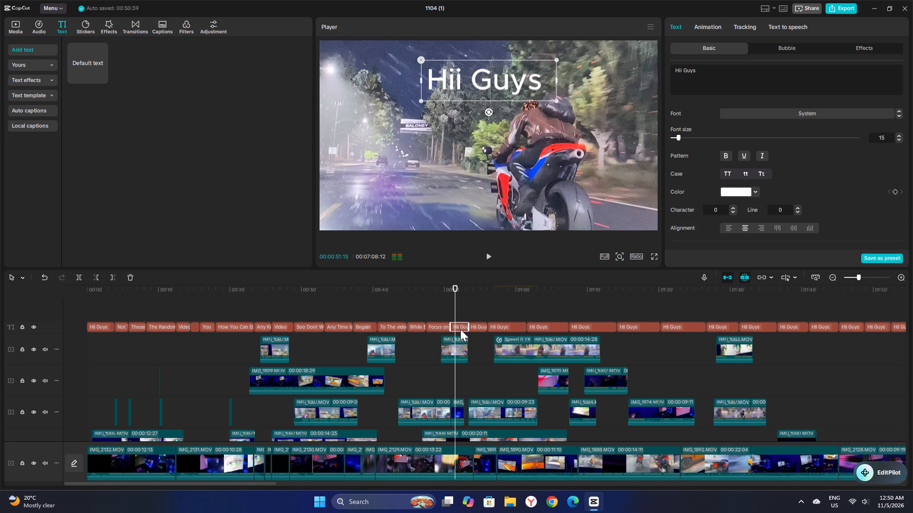
{"action": "triple_click", "coordinate": [712, 72]}
{"action": "left_click", "coordinate": [712, 73]}
{"action": "left_click", "coordinate": [712, 73]}
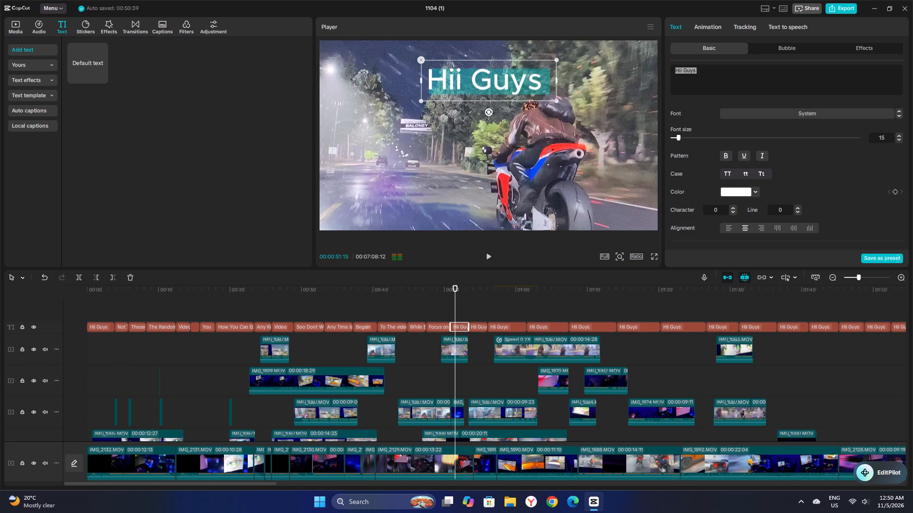
{"action": "key", "text": "shift+m"}
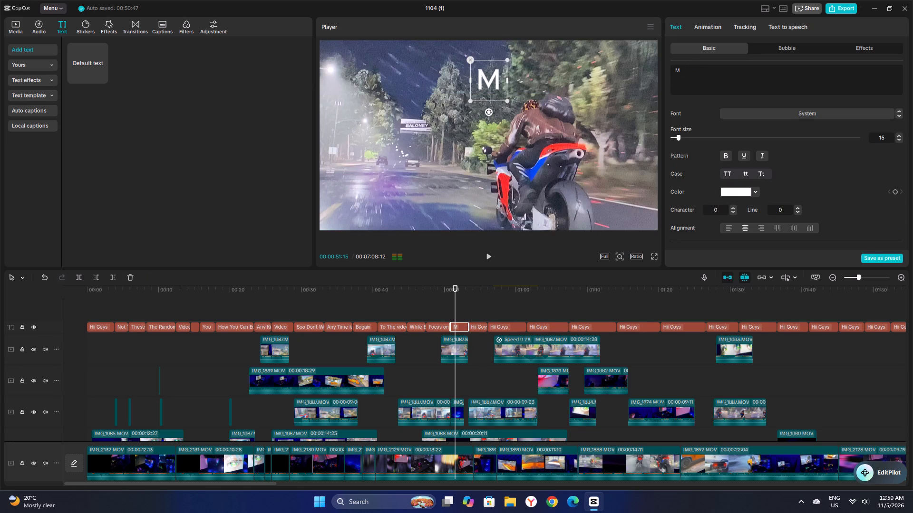
{"action": "type", "text": "y"}
{"action": "key", "text": "space"}
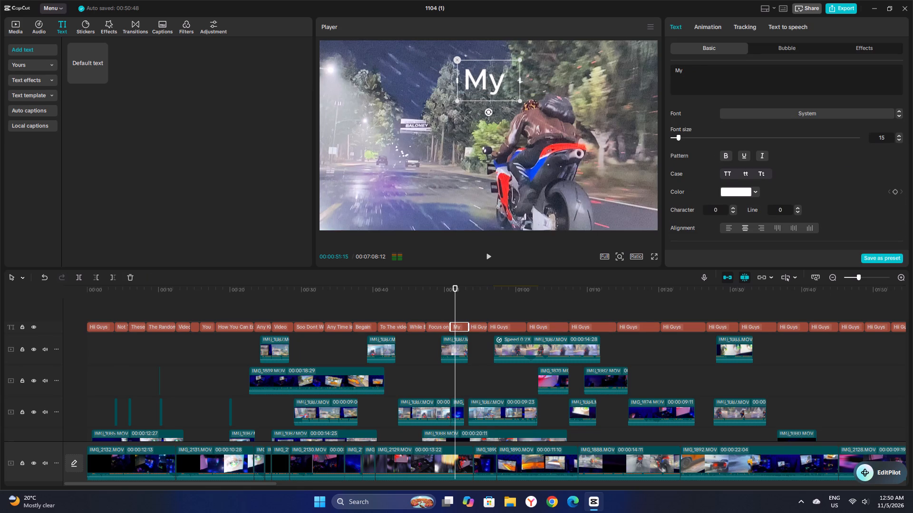
{"action": "key", "text": "q"}
{"action": "key", "text": "BackSpace"}
{"action": "key", "text": "shift+q"}
{"action": "key", "text": "BackSpace"}
{"action": "type", "text": "Qi"}
{"action": "key", "text": "BackSpace"}
{"action": "type", "text": "uer"}
{"action": "key", "text": "BackSpace"}
{"action": "key", "text": "BackSpace"}
{"action": "key", "text": "BackSpace"}
{"action": "key", "text": "BackSpace"}
{"action": "key", "text": "shift+q"}
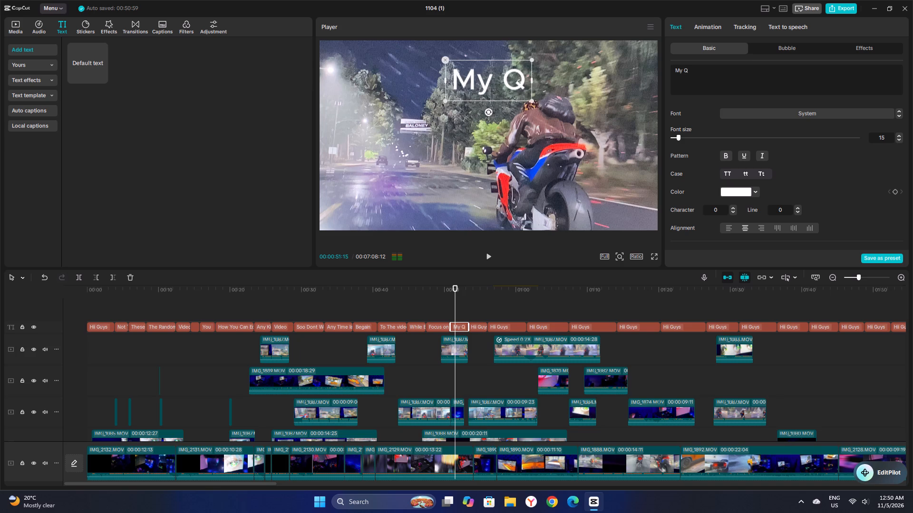
{"action": "key", "text": "BackSpace"}
{"action": "key", "text": "shift+w"}
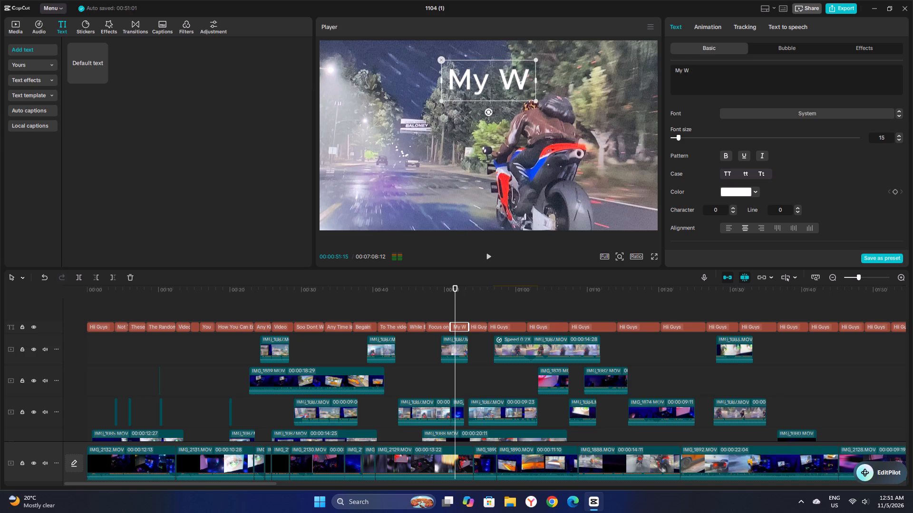
{"action": "key", "text": "o"}
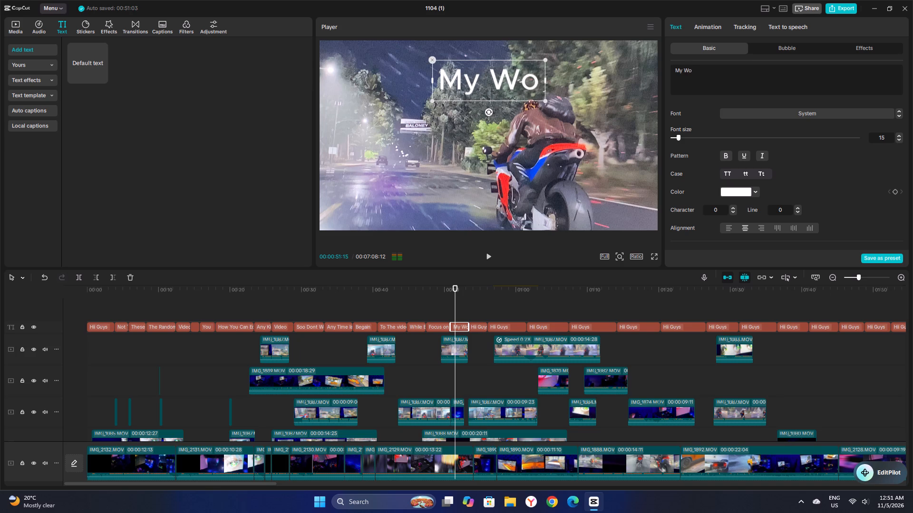
{"action": "type", "text": "rds"}
{"action": "key", "text": "space"}
{"action": "key", "text": "a"}
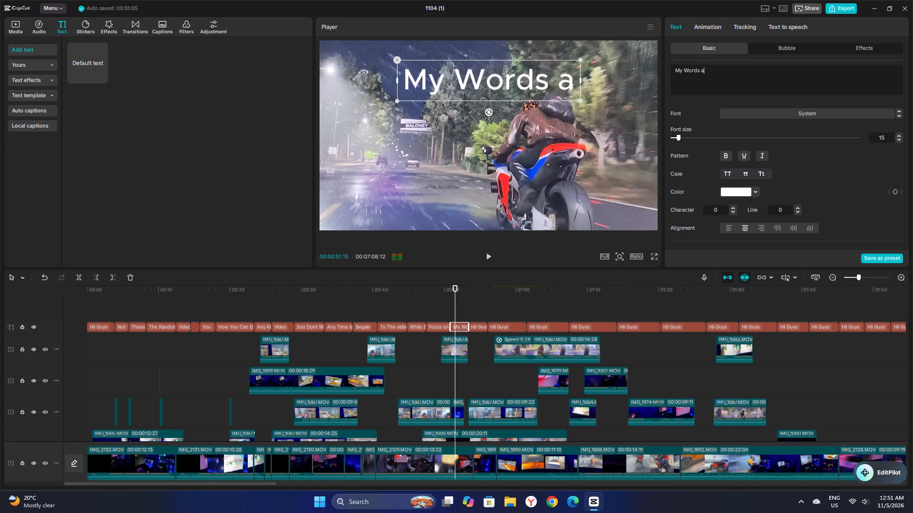
{"action": "type", "text": "bd"}
{"action": "key", "text": "BackSpace"}
{"action": "key", "text": "BackSpace"}
{"action": "key", "text": "BackSpace"}
{"action": "type", "text": "And"}
{"action": "key", "text": "space"}
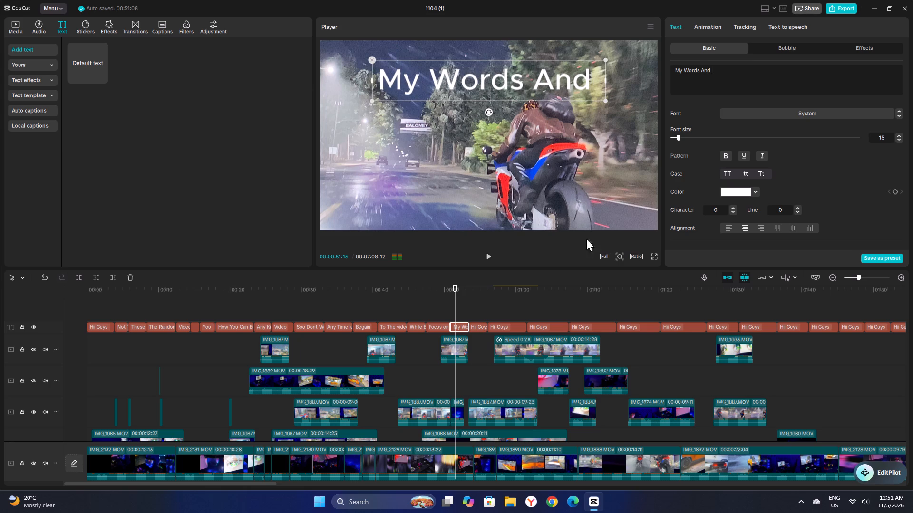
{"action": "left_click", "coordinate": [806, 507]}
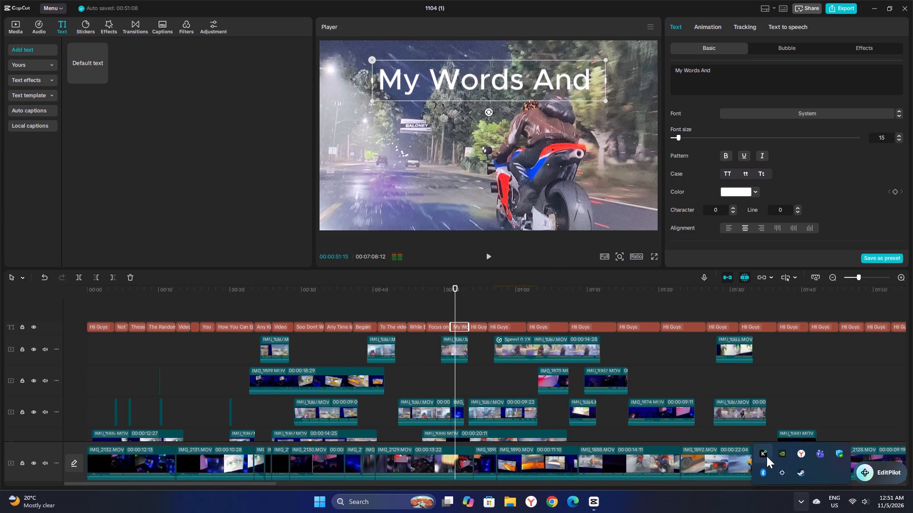